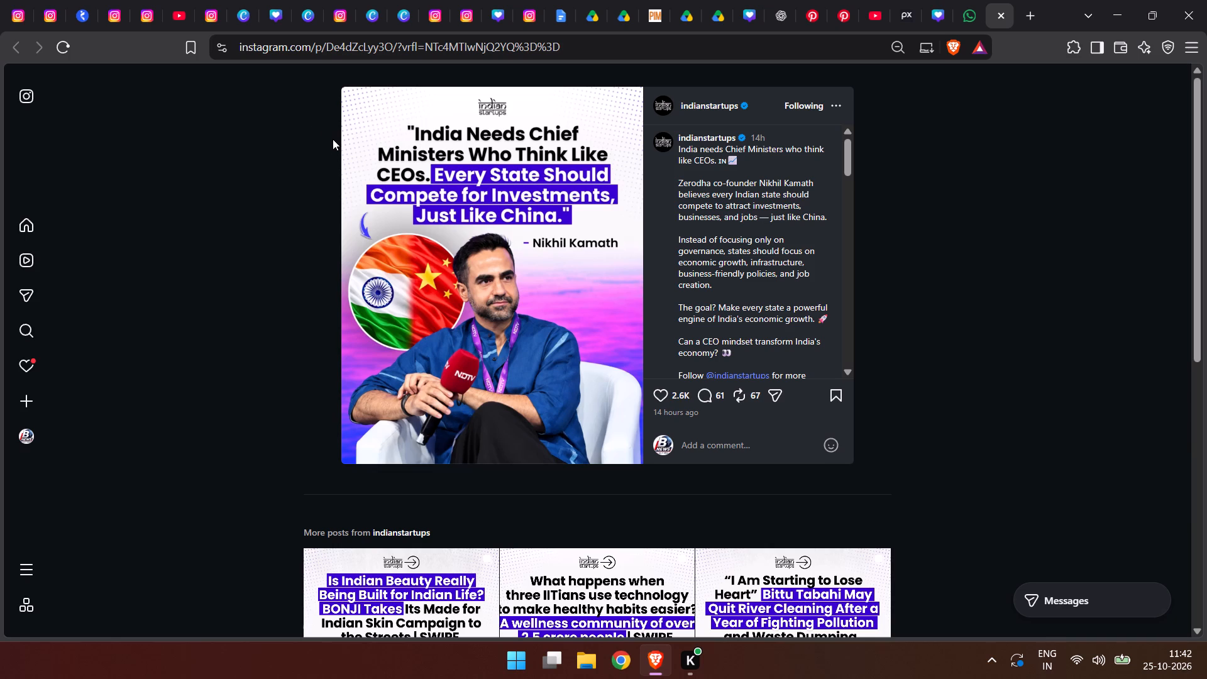
Capture a screen snip of the post's headline about India needing Chief Ministers who think like CEOs, including the Nikhil Kamath credit.
key(shift+super+s)
drag(352, 116, 639, 284)
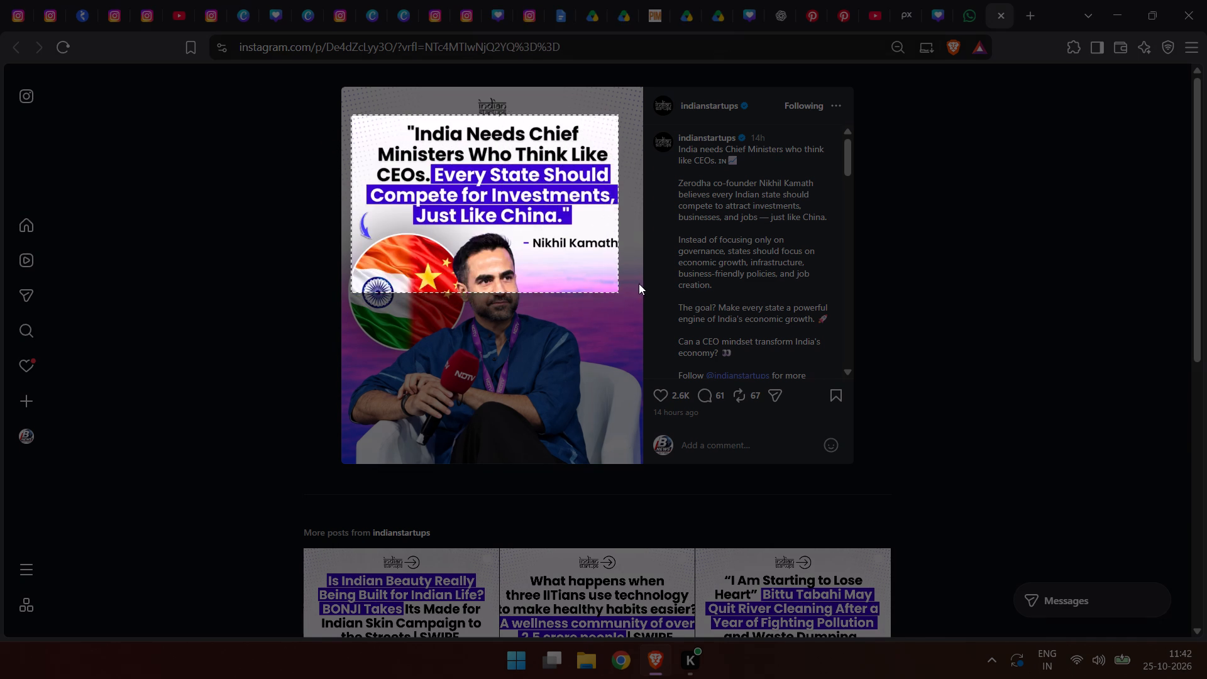
drag(639, 284, 625, 267)
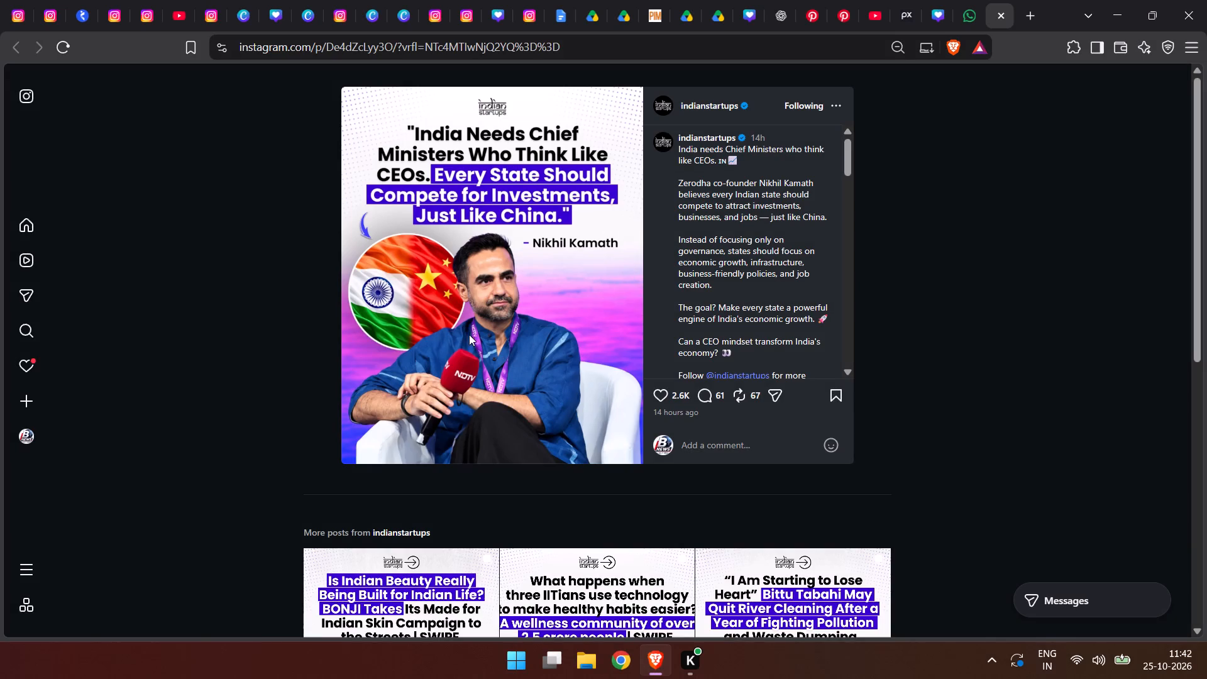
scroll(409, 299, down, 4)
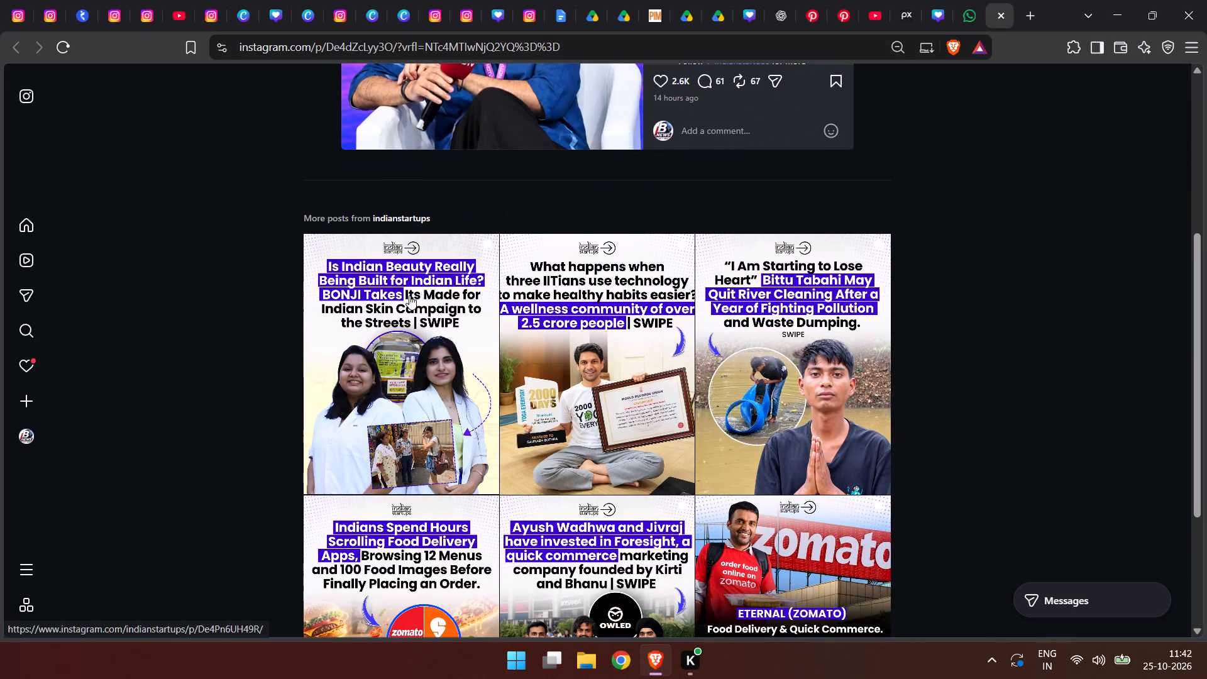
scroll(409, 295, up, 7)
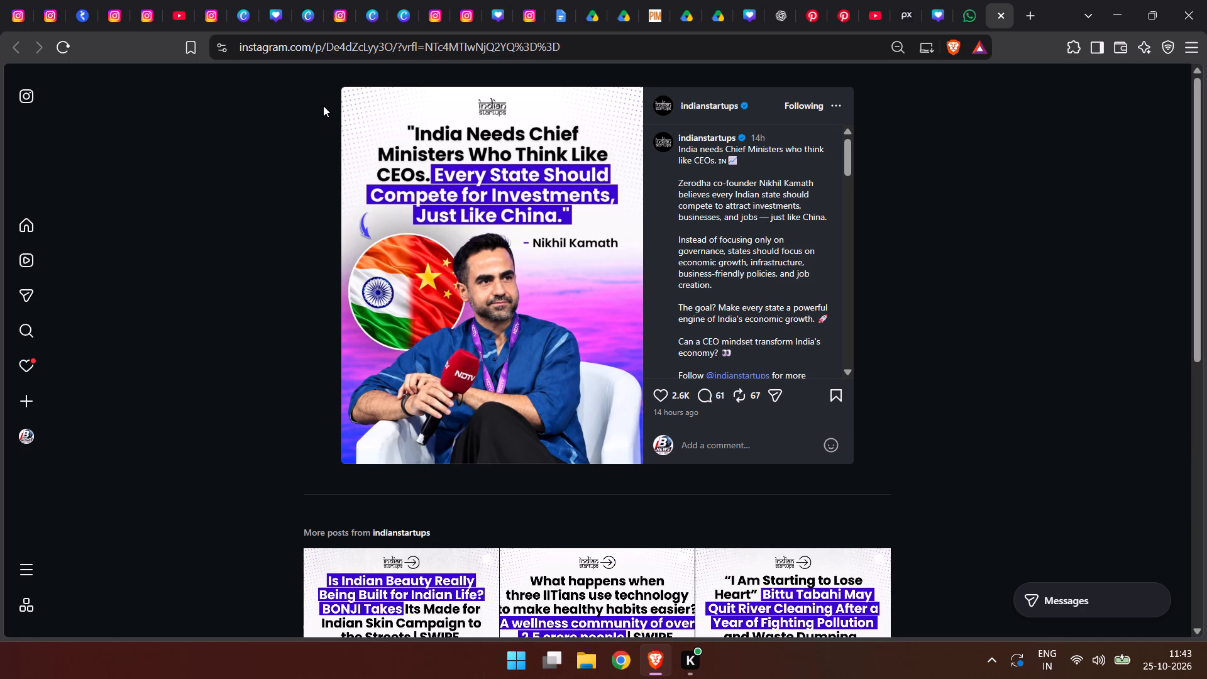
Switch to the open Canva design and duplicate page 1 with the Surat Factory Owner headline.
click(270, 5)
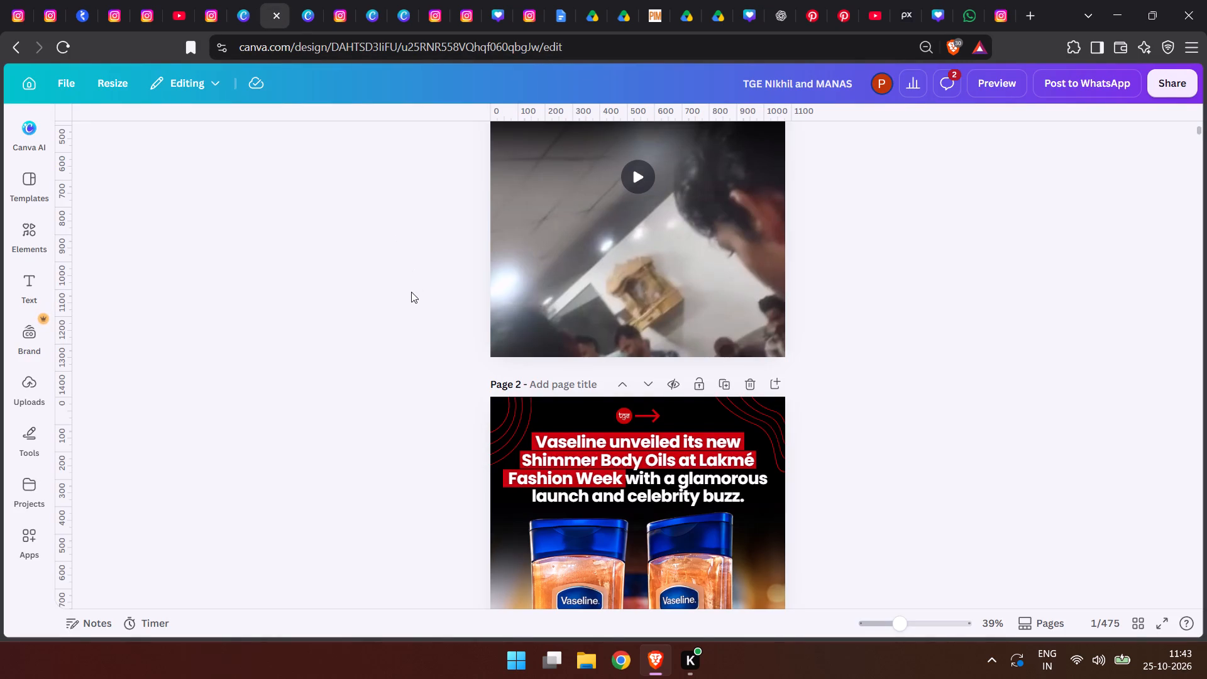
scroll(412, 299, up, 14)
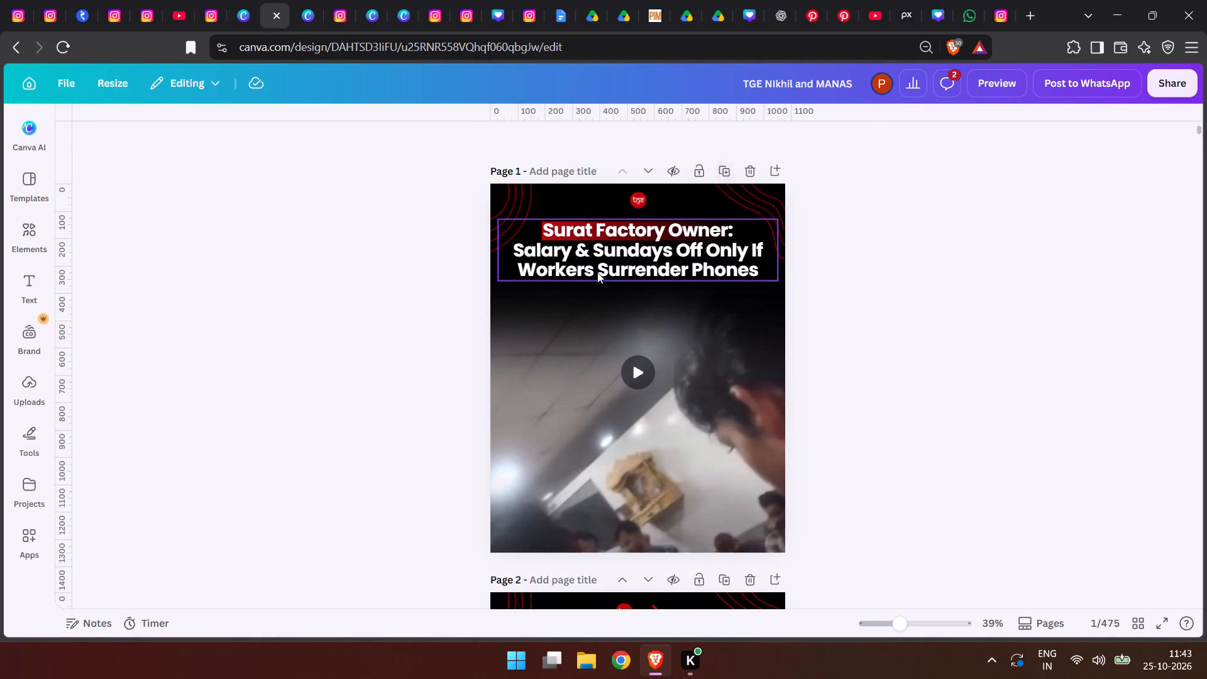
scroll(581, 279, down, 5)
scroll(565, 283, up, 7)
click(727, 165)
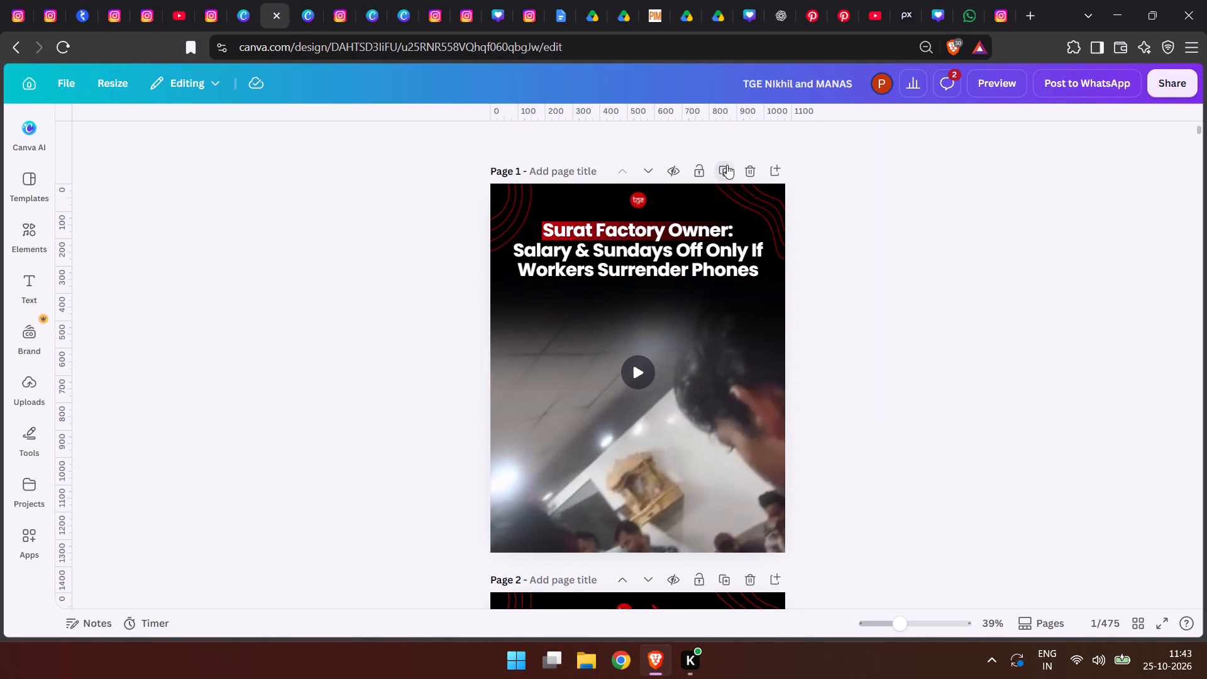
Delete the background video from page 1, keeping the headline and logo.
scroll(658, 367, up, 6)
click(672, 467)
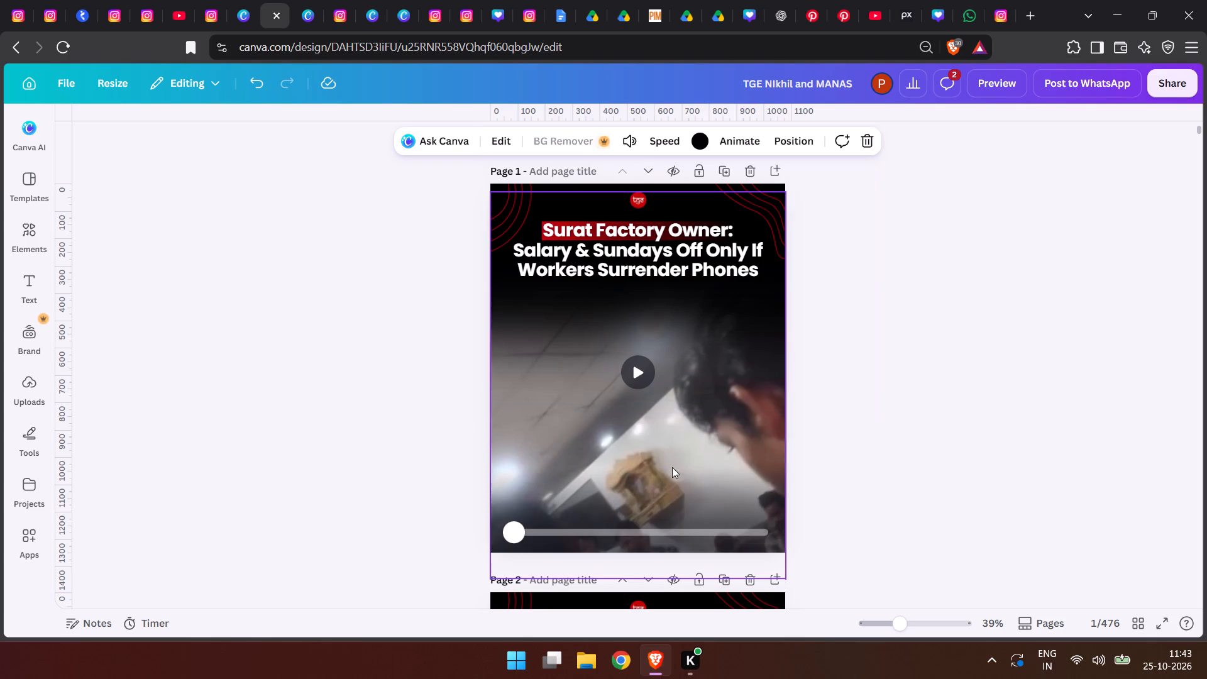
key(Delete)
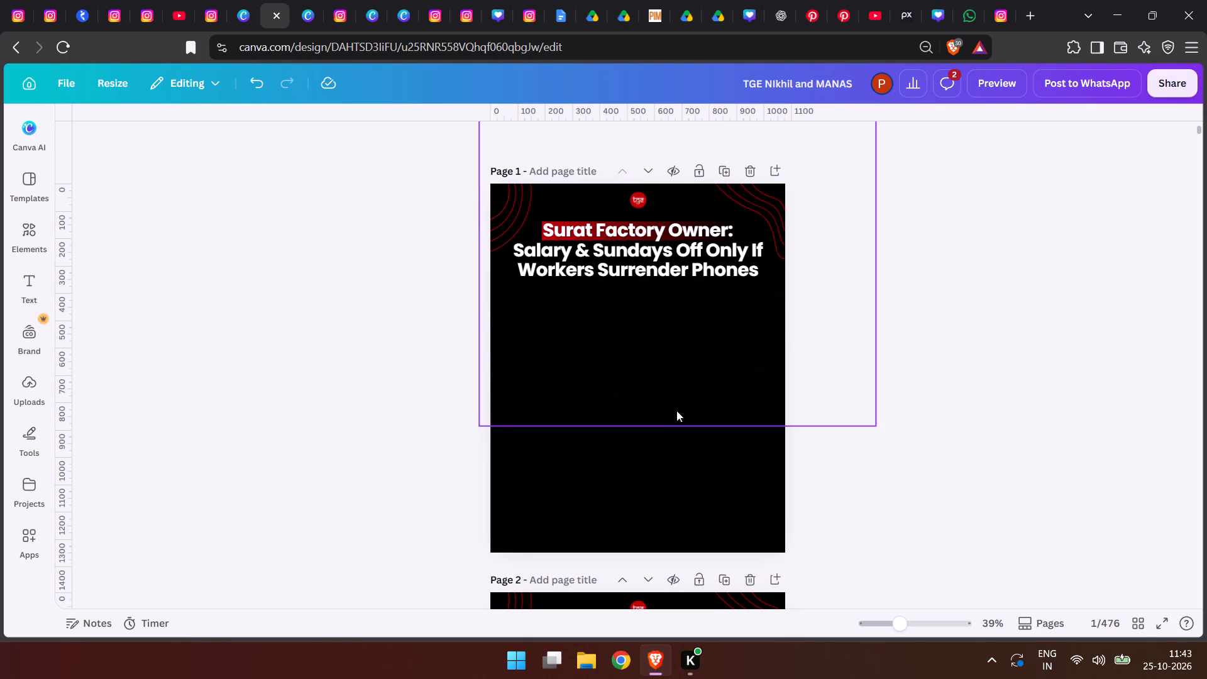
Paste the captured headline snip onto page 1 and place it in the empty black area below the existing headline.
key(ctrl+v)
drag(660, 373, 666, 424)
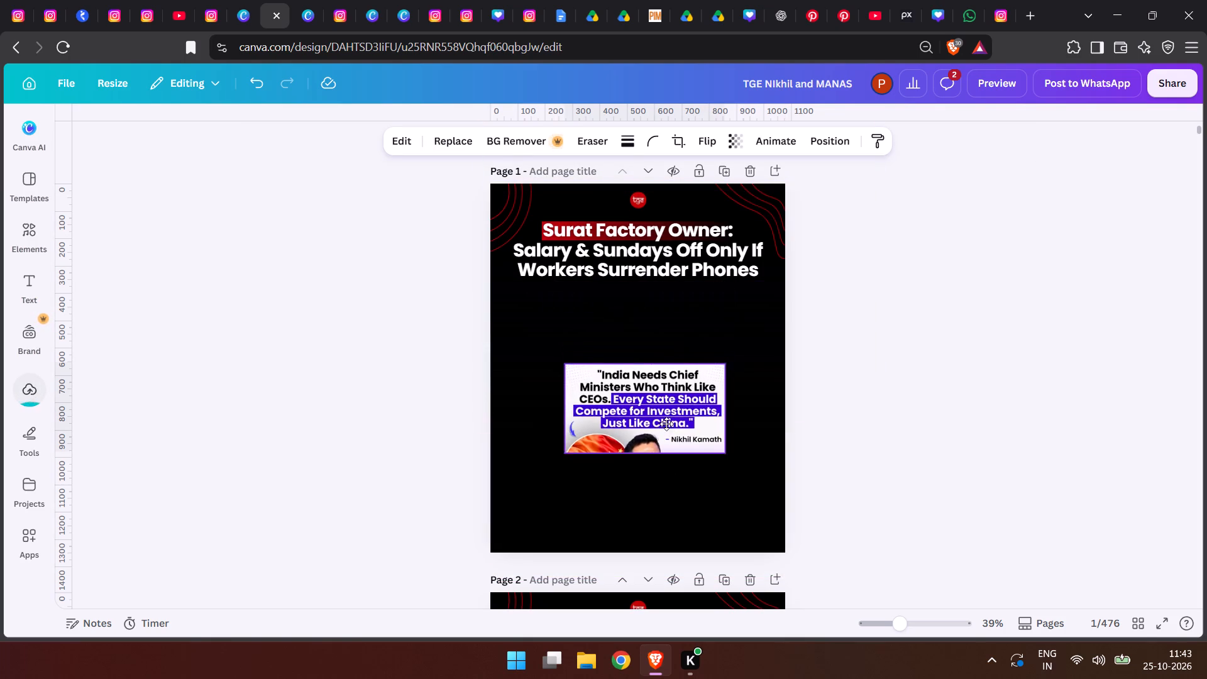
Move the reference quote image lower on page 1, keeping it below the headline area.
drag(666, 424, 658, 450)
Replace the page 1 headline text with the quote's opening: “India Needs Chief Ministers Who Think Like CEOs.
double_click(672, 268)
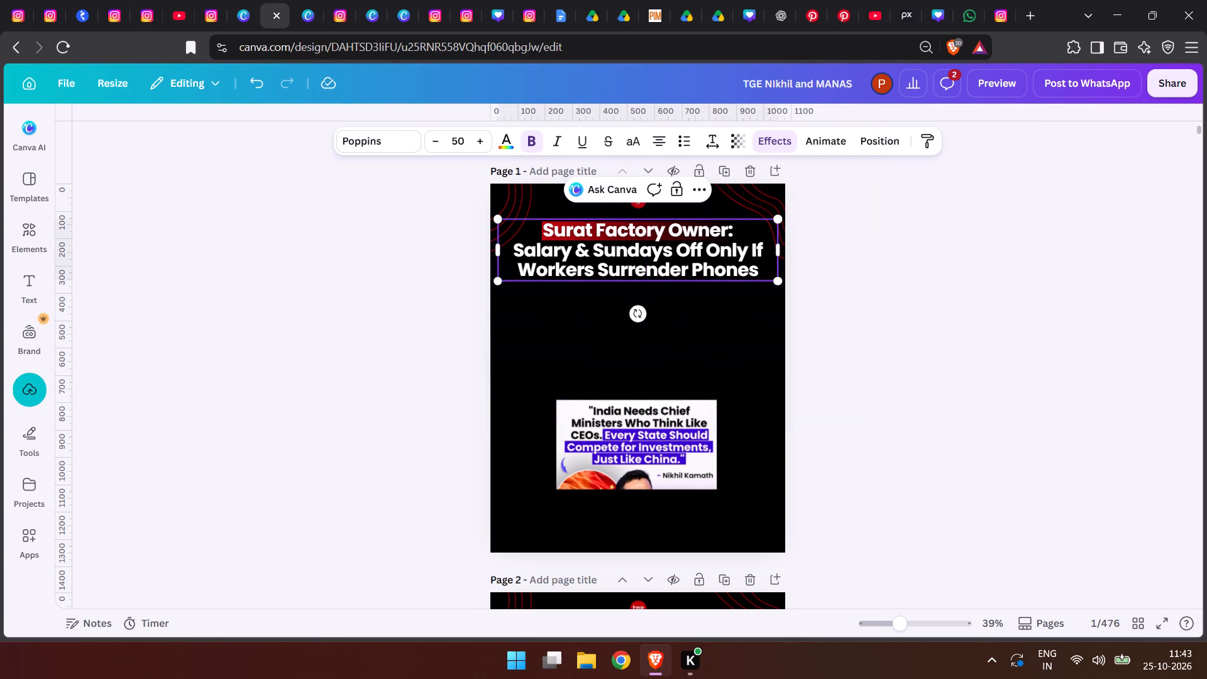
key(ctrl+a)
key(shift+quotedbl)
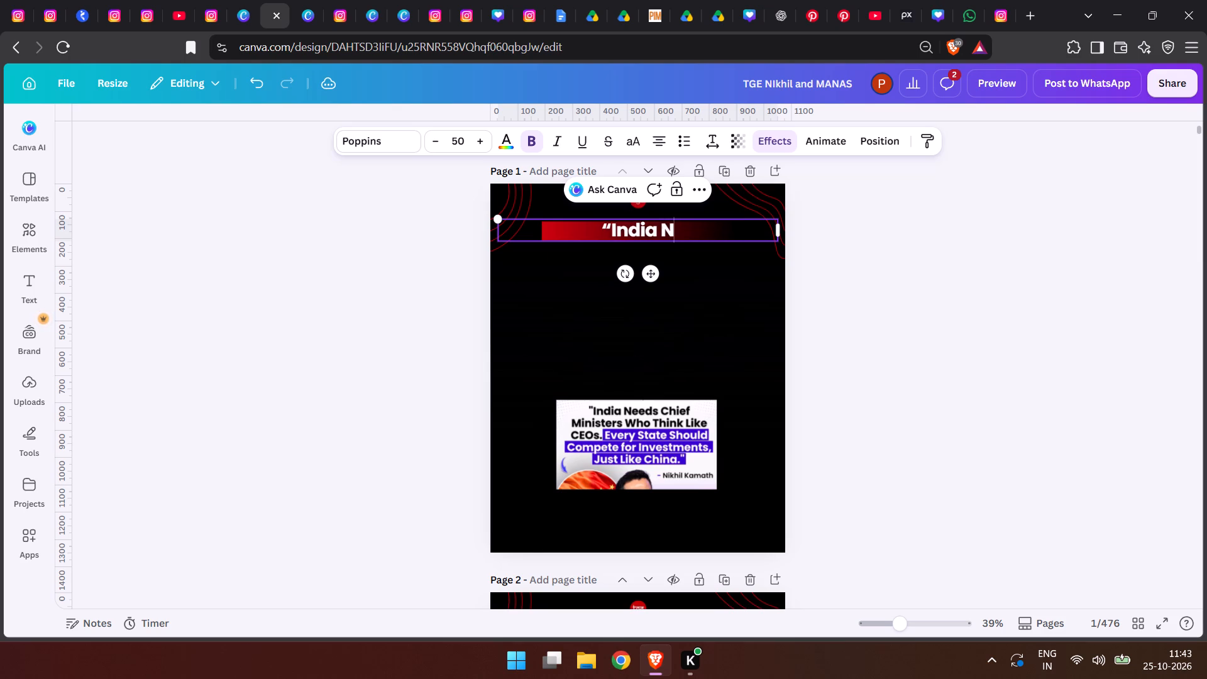
text(eeds)
key(space)
key(c)
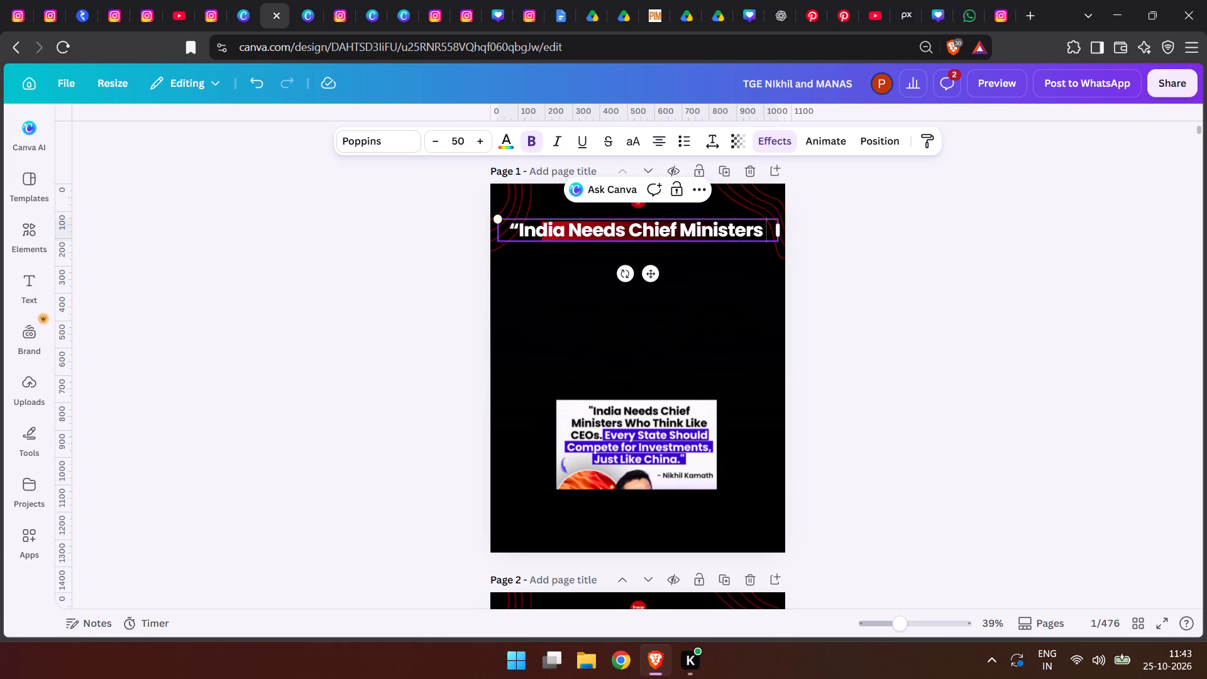
text(WH)
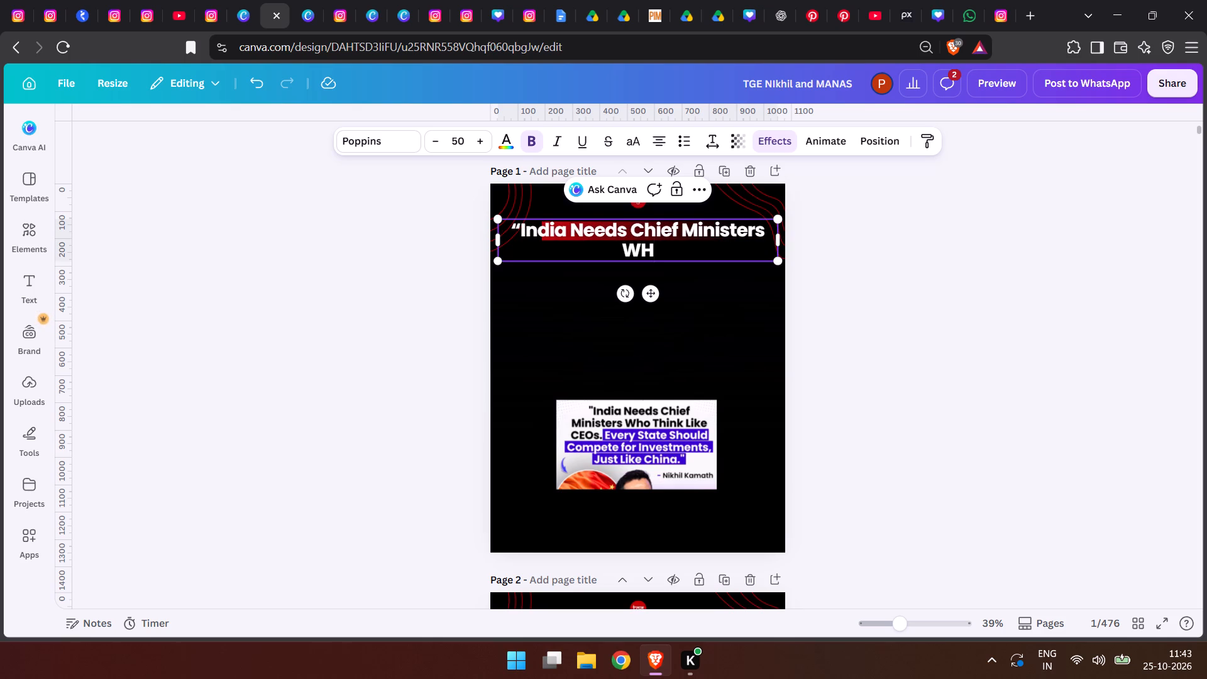
key(BackSpace)
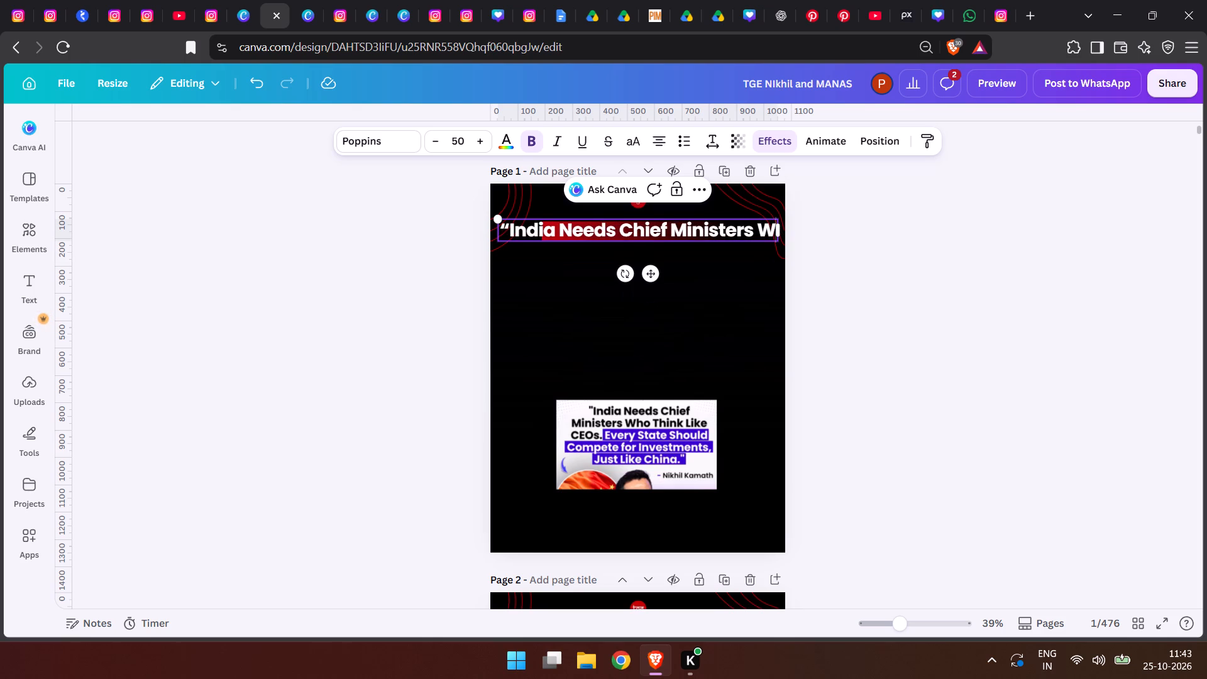
text(ho)
key(space)
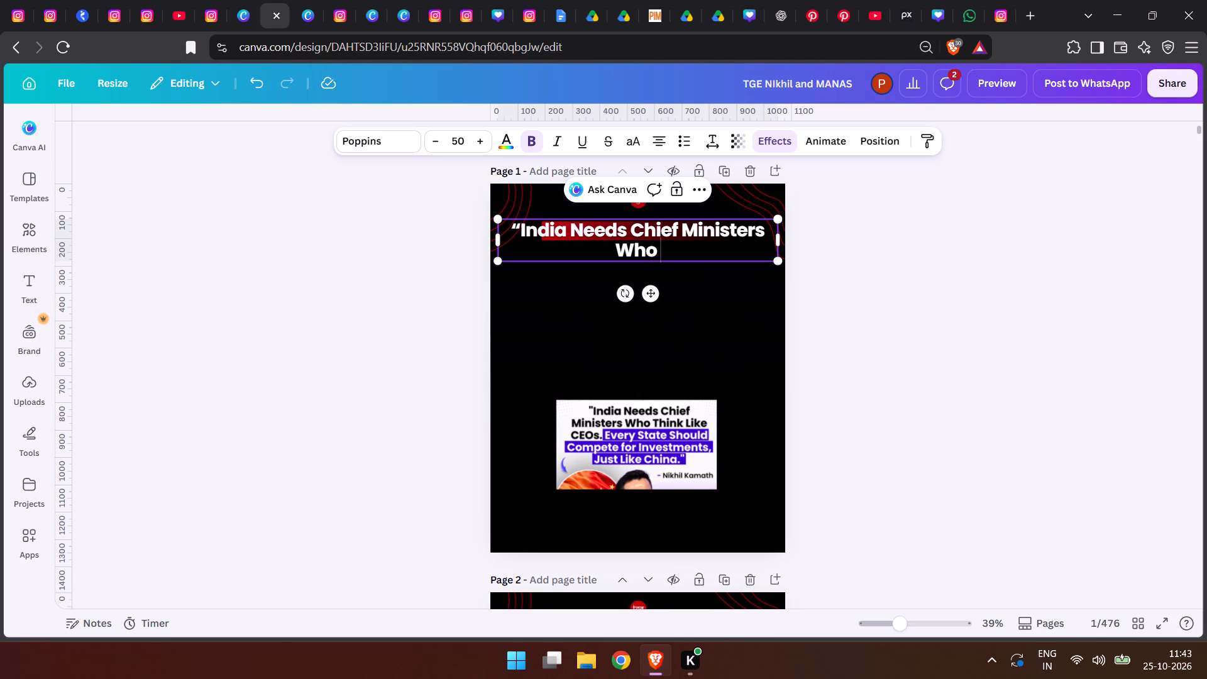
key(t)
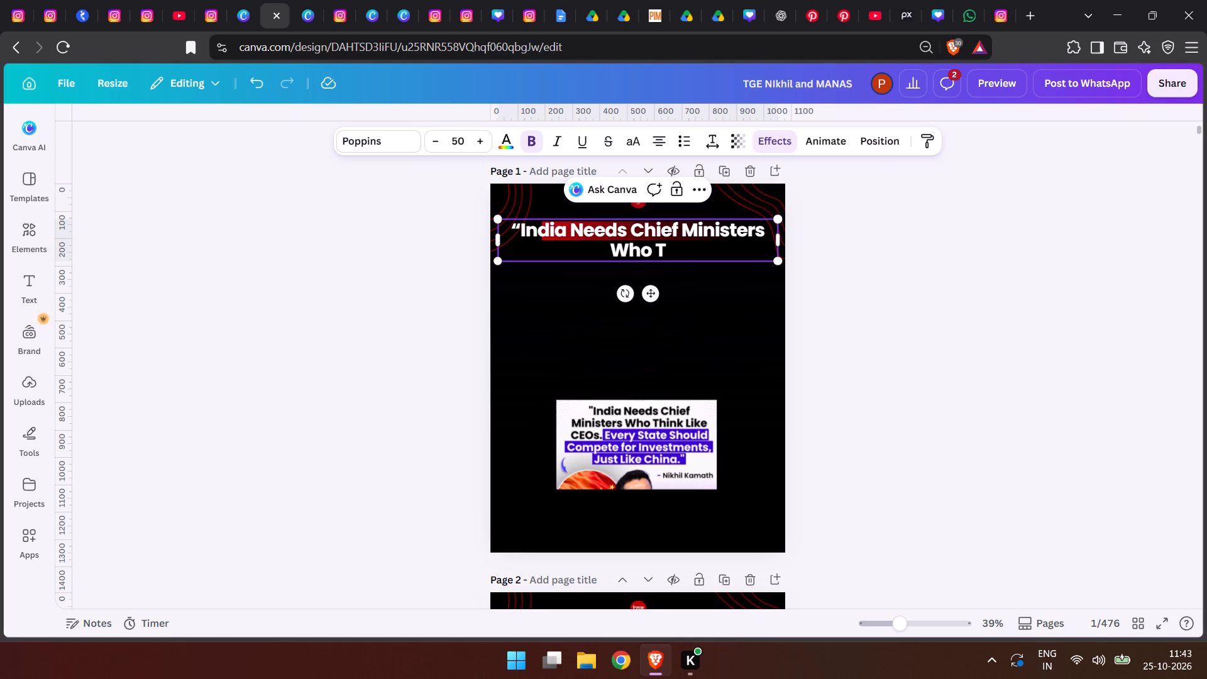
text(hi)
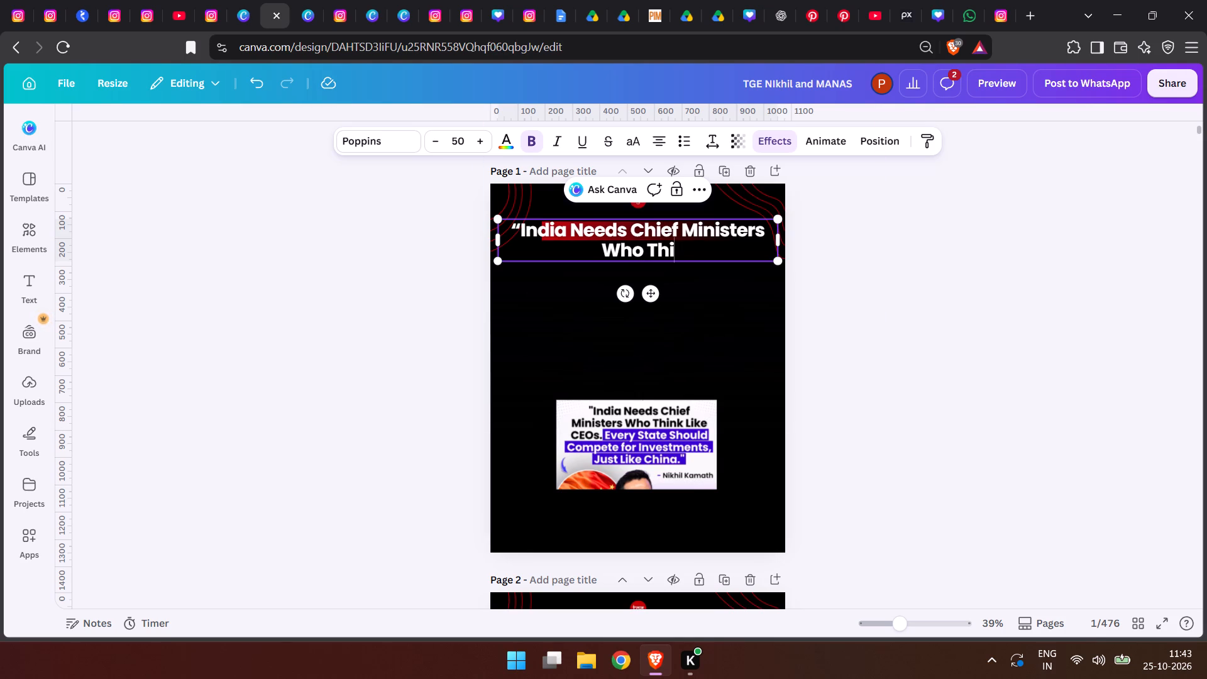
text(nk)
key(space)
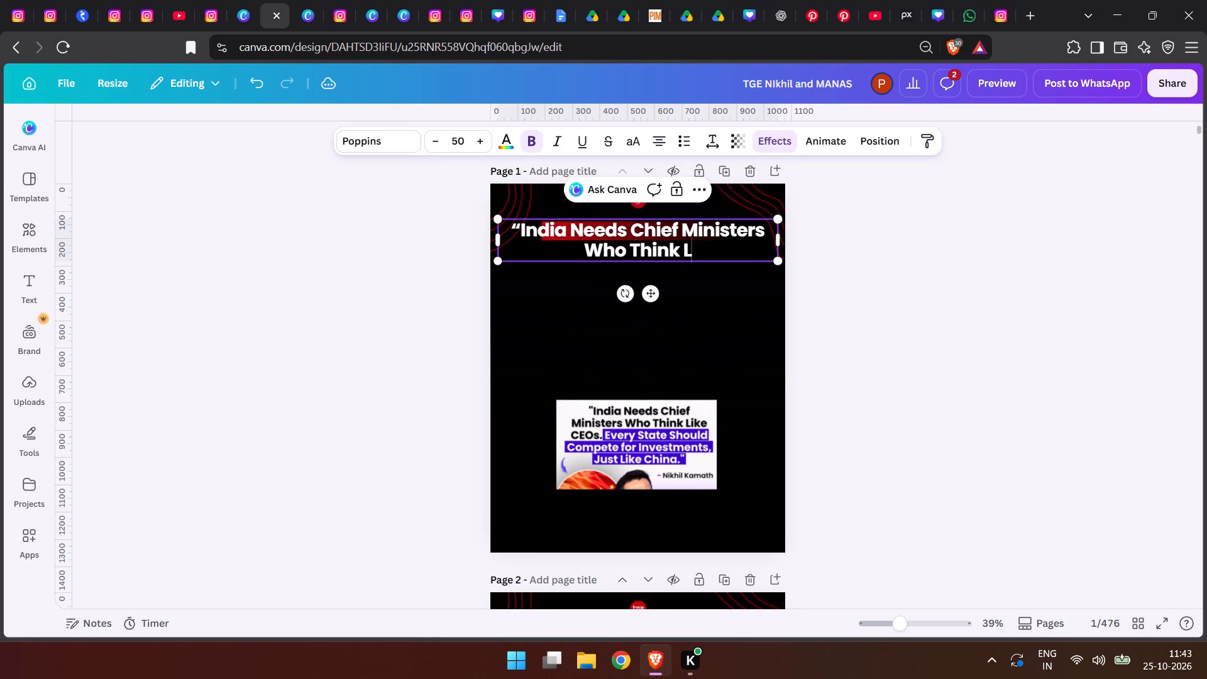
text(ike)
key(space)
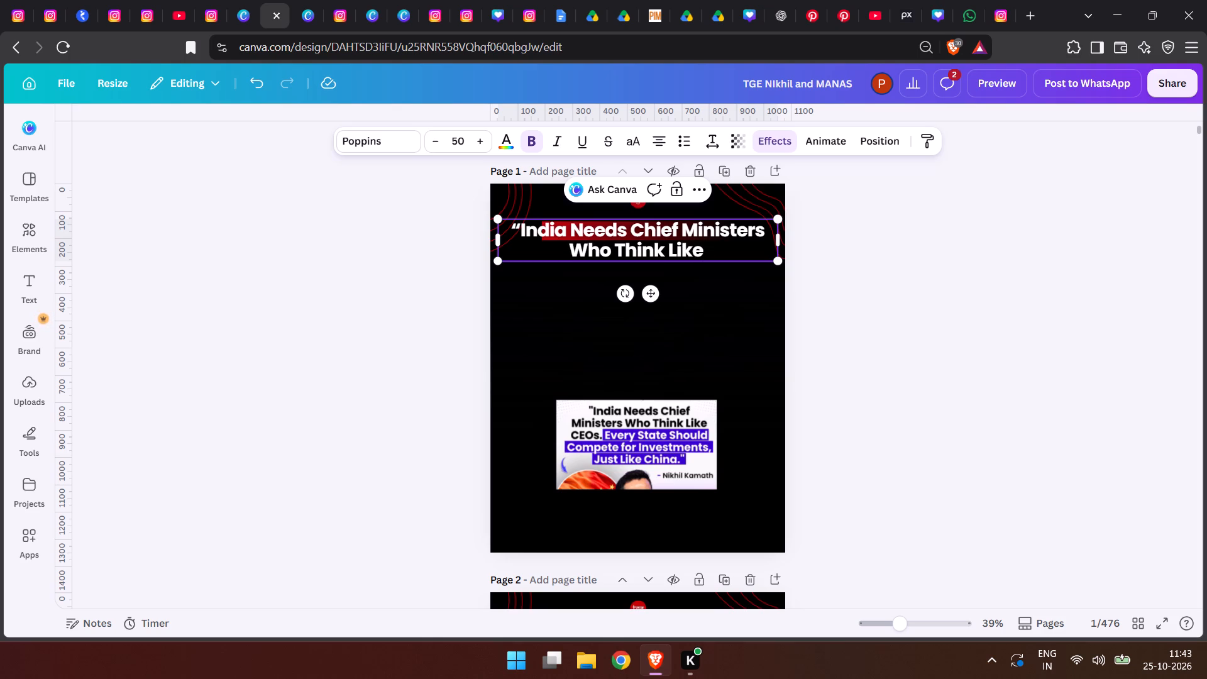
text(CEO)
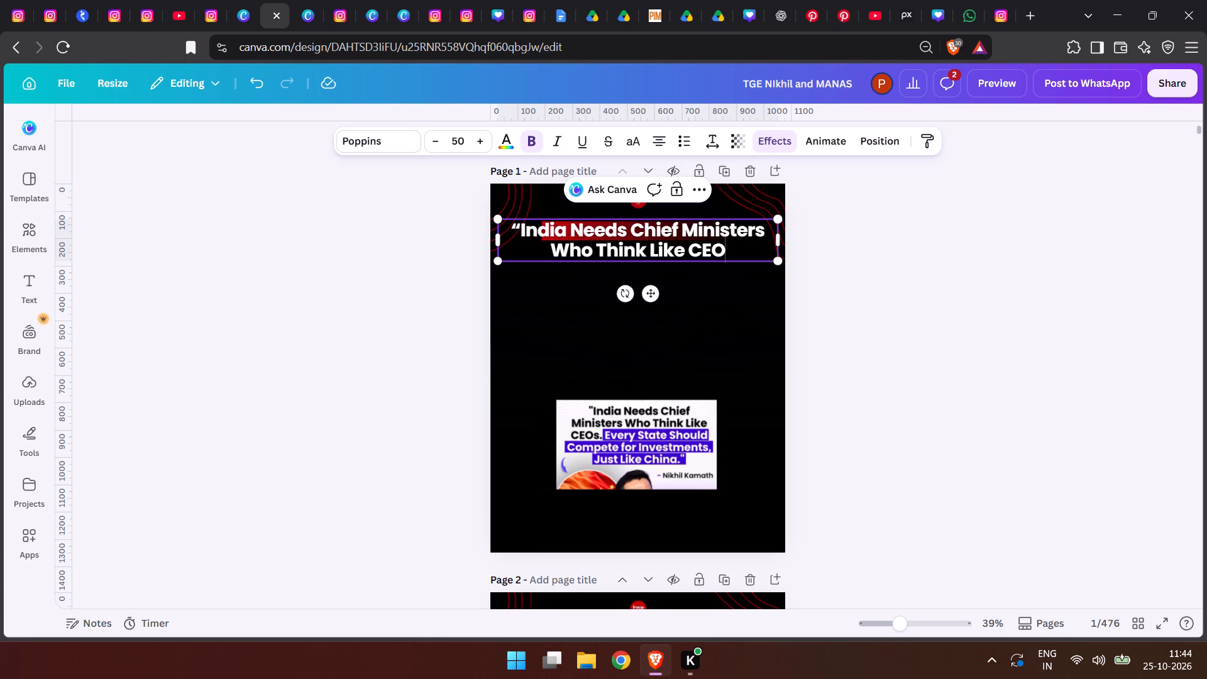
text(s.)
key(space)
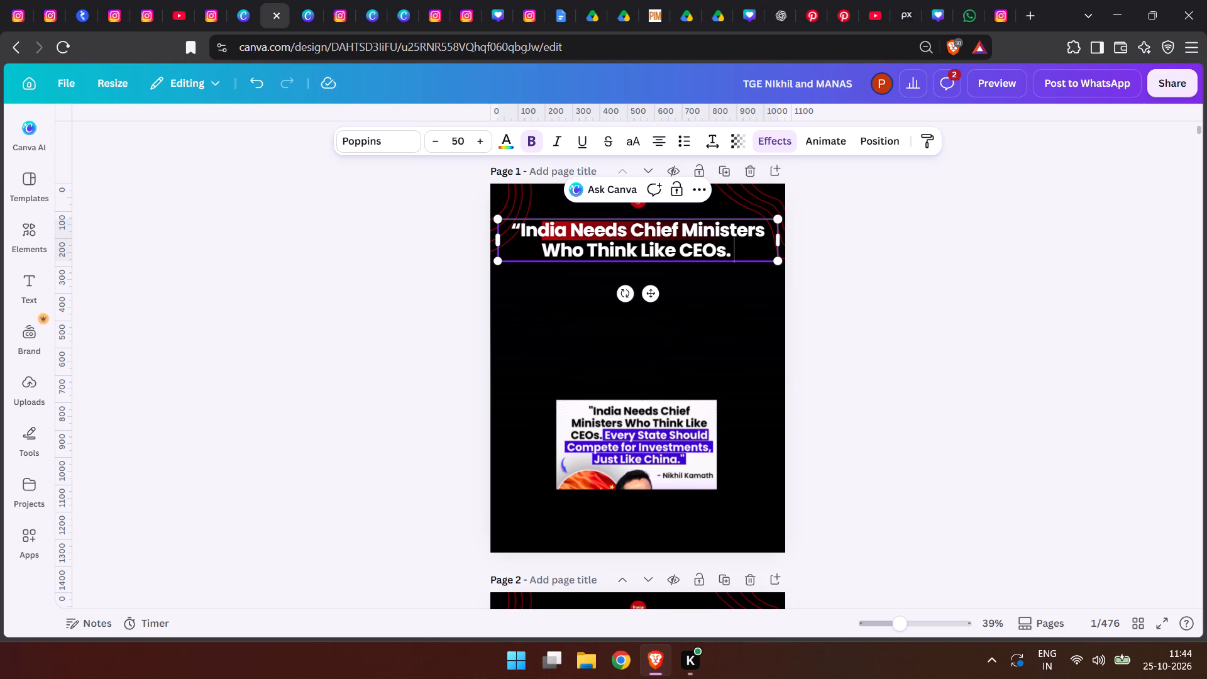
key(BackSpace)
Continue the headline directly after "CEOs." with: Every State Should Compete For investments Just Like China.”.
key(e)
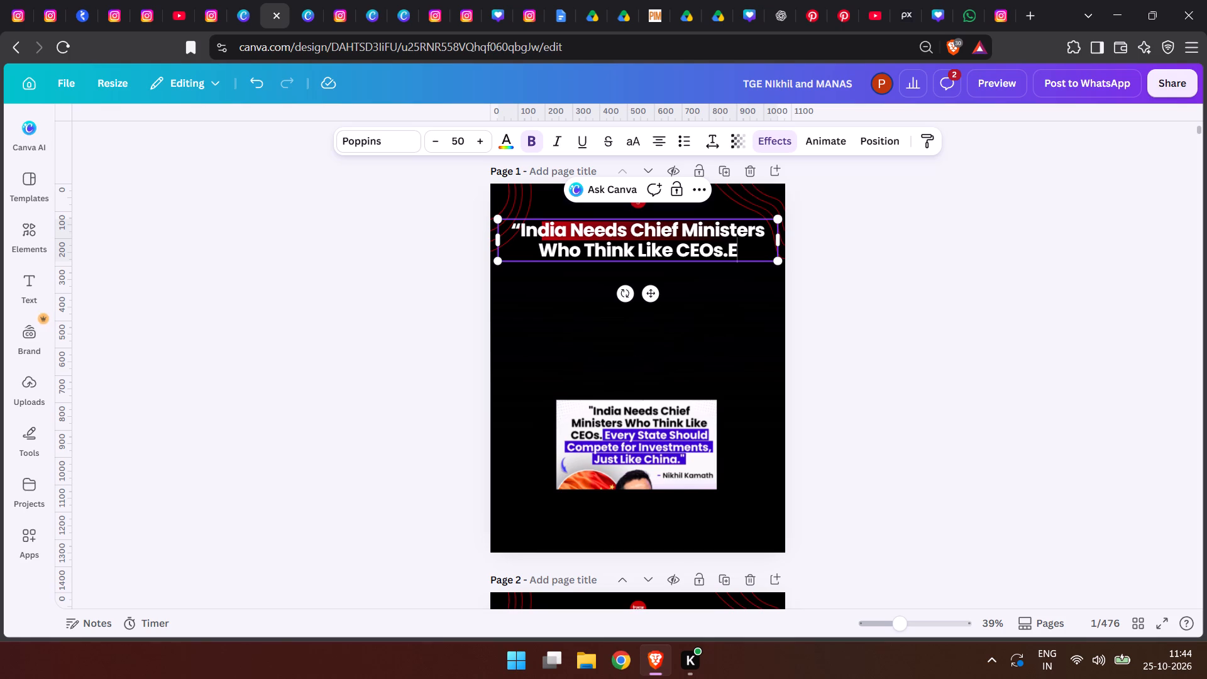
text(ve)
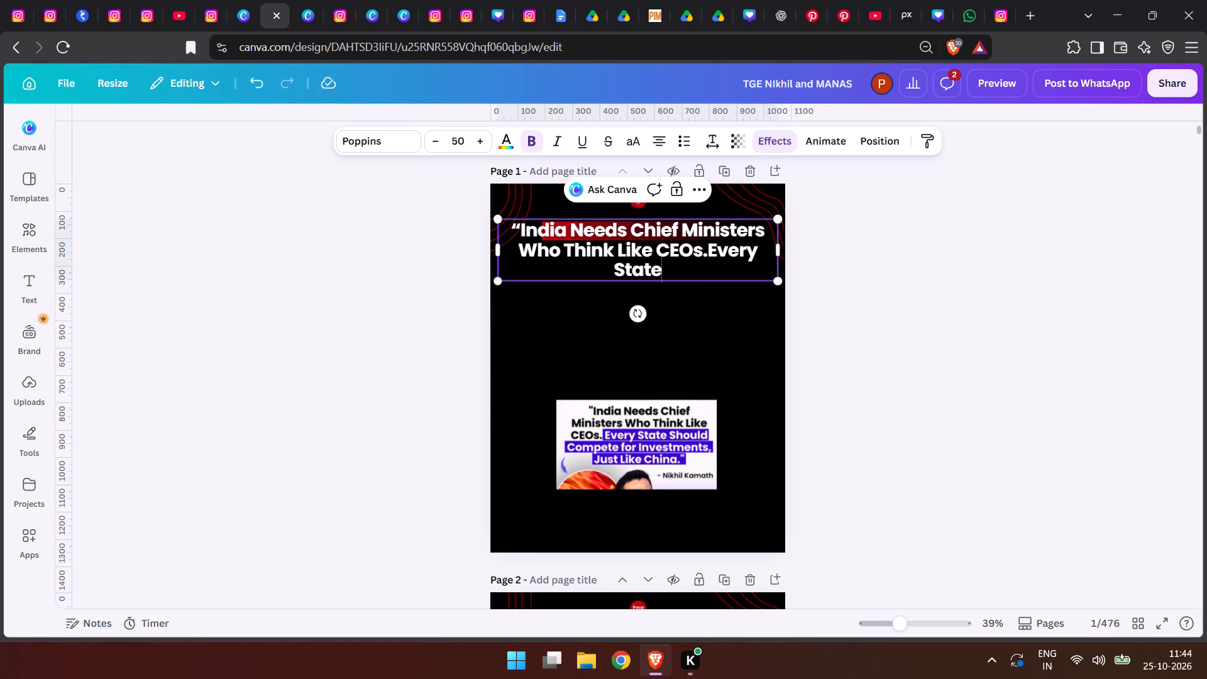
key(s)
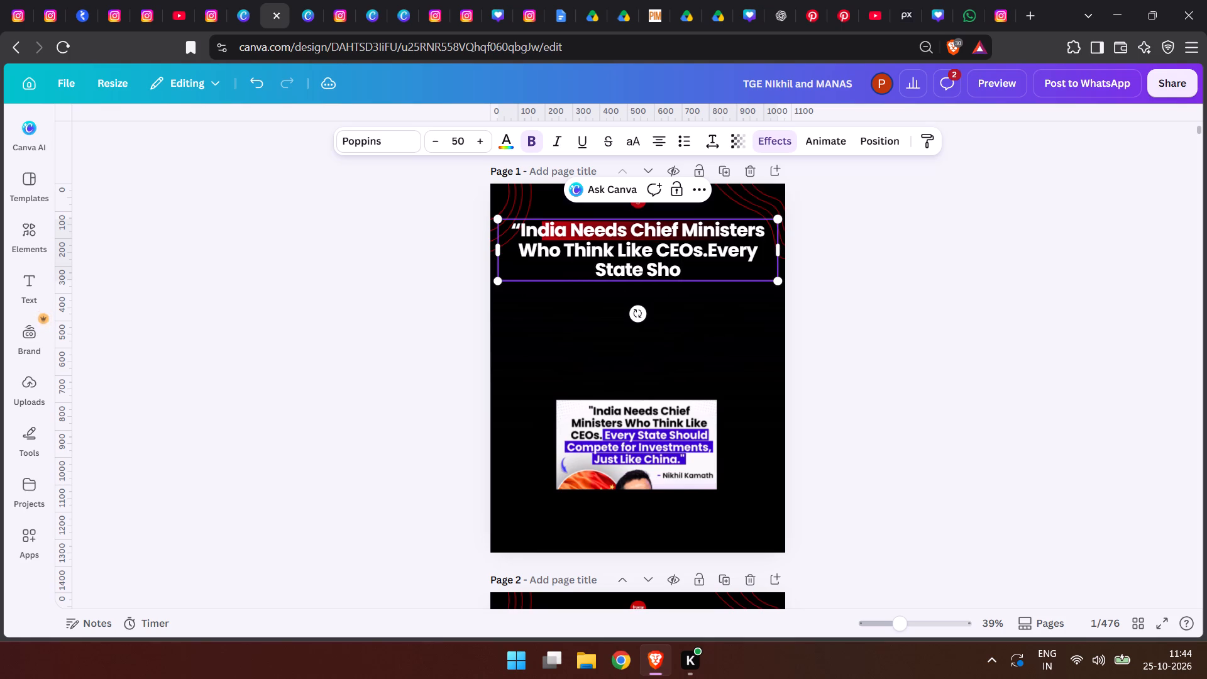
text(uld)
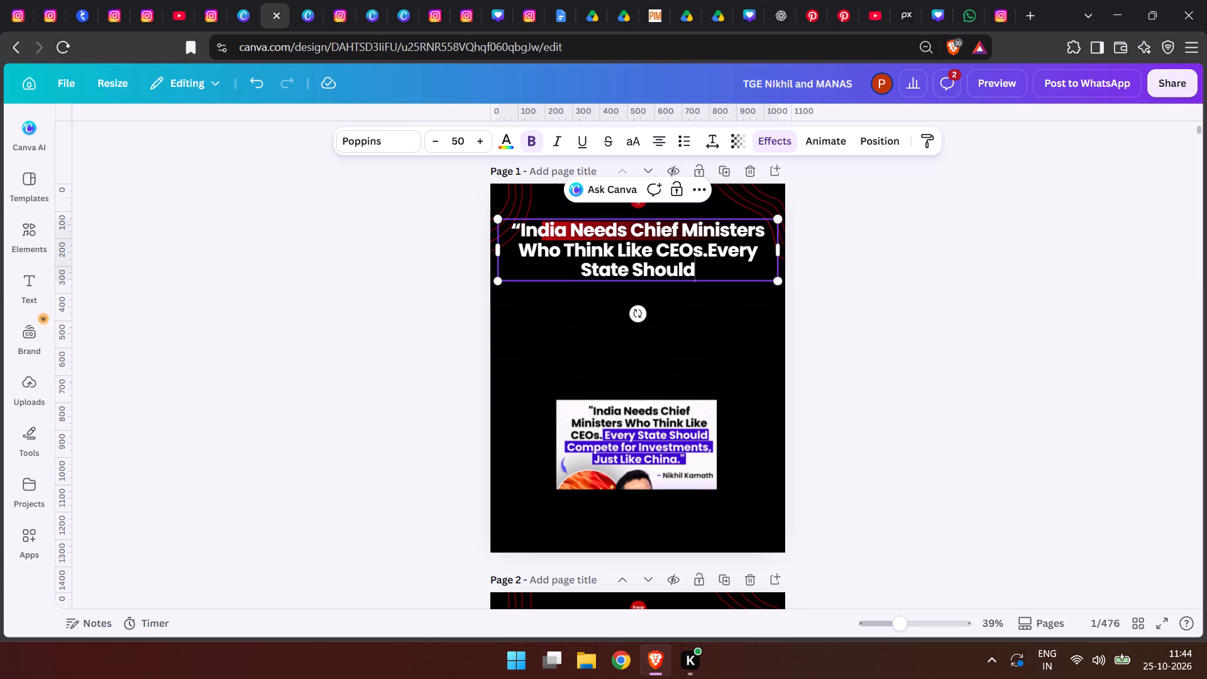
key(space)
key(x)
key(BackSpace)
key(c)
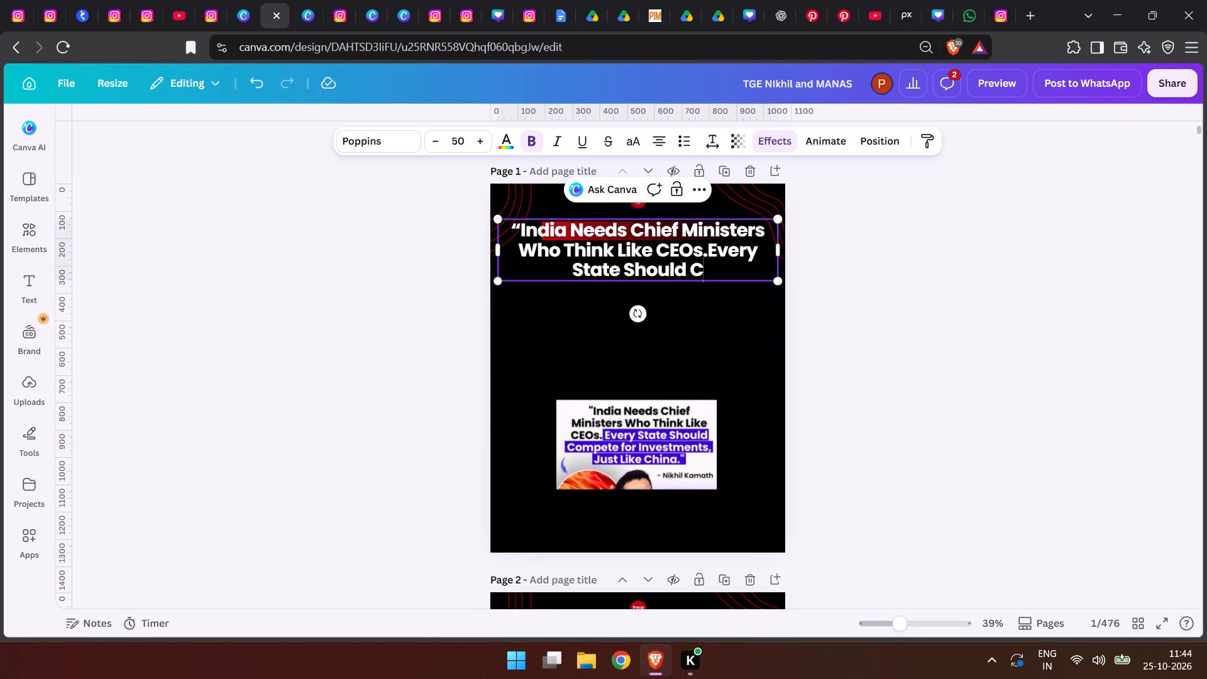
text(ompete)
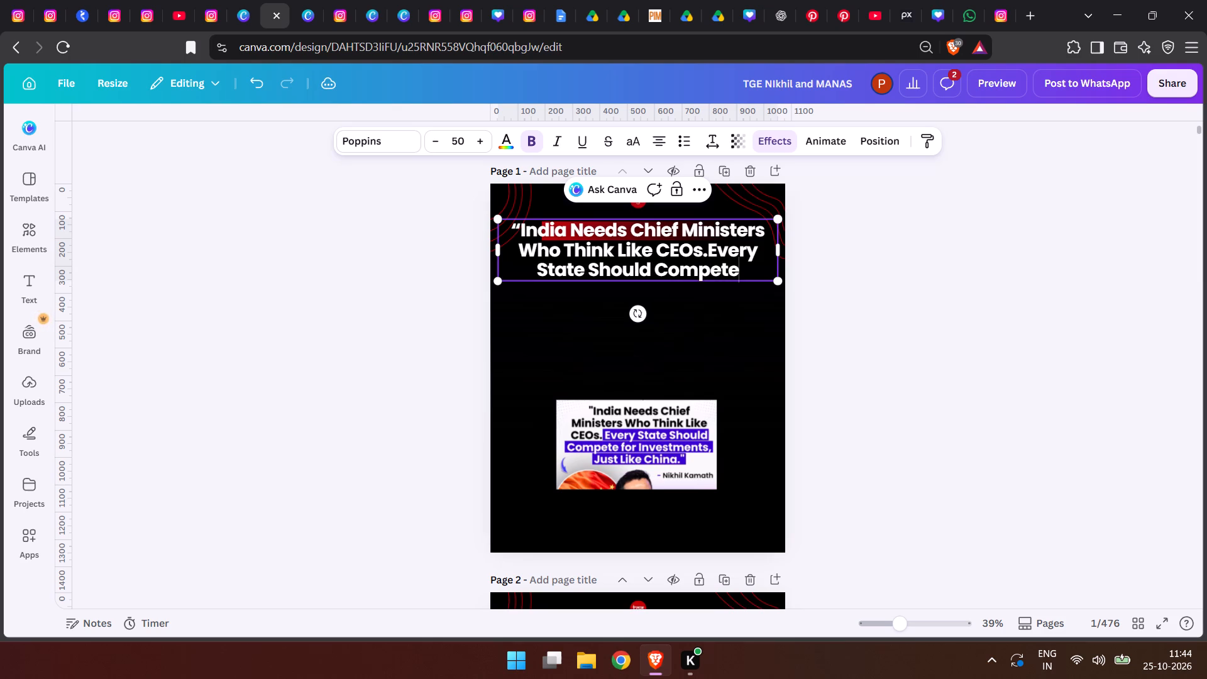
key(space)
key(f)
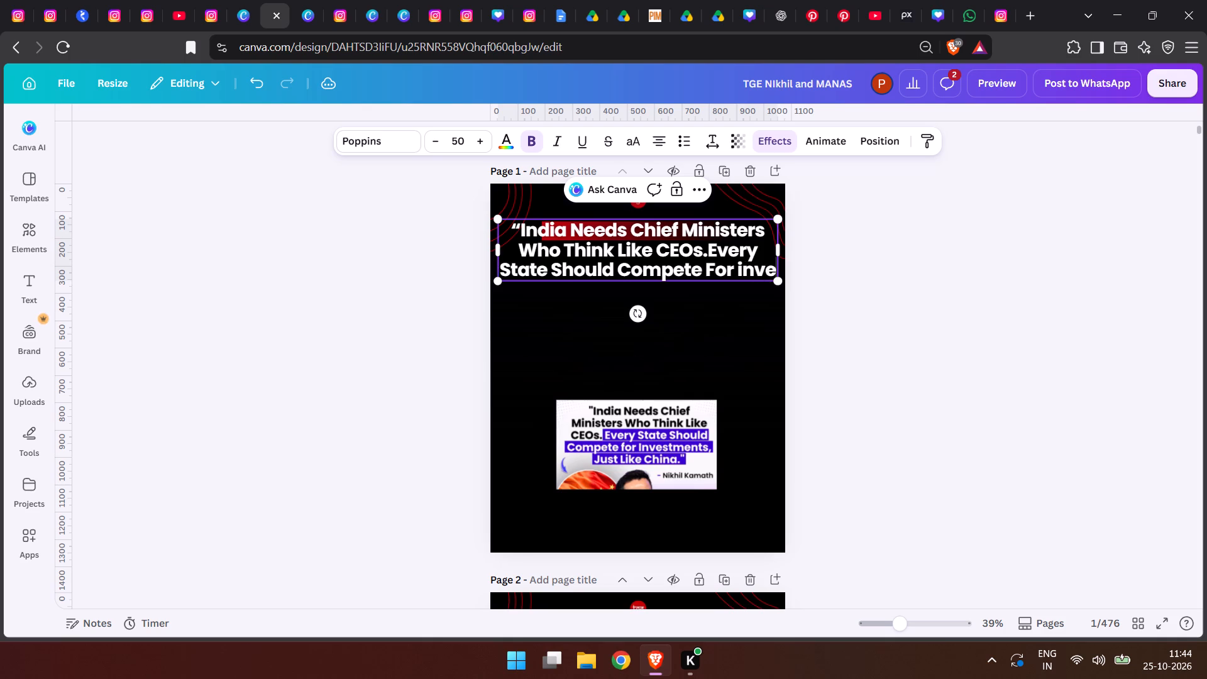
text(tments)
key(space)
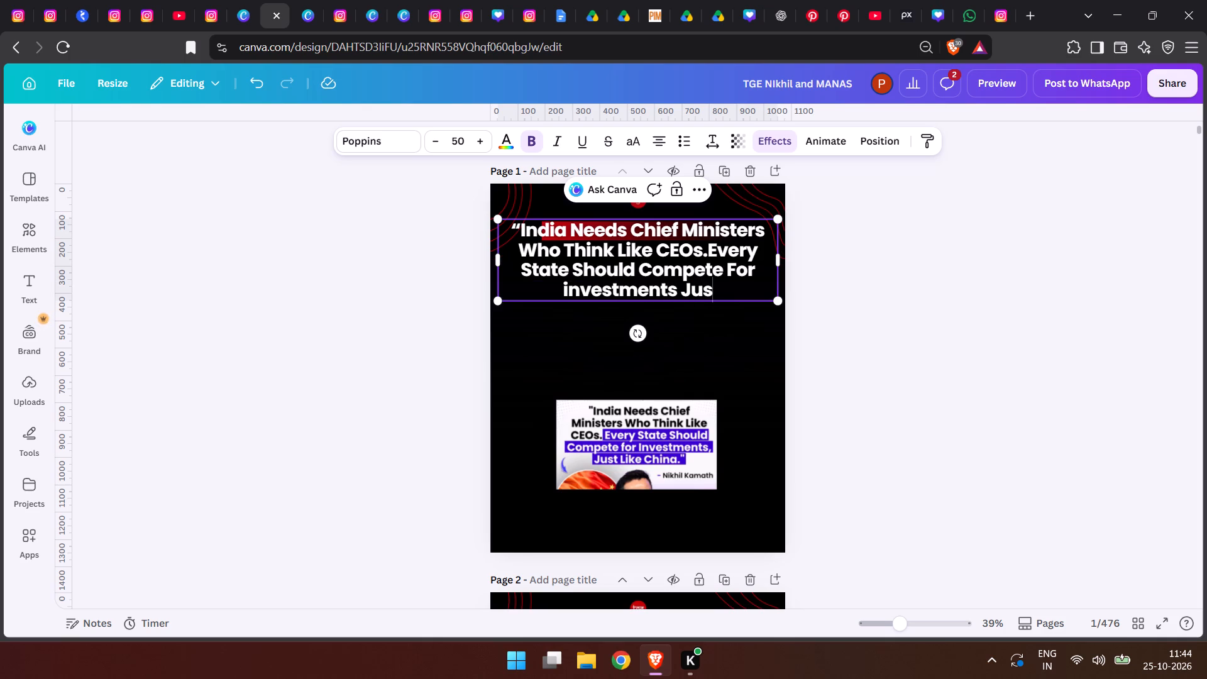
text(t)
key(space)
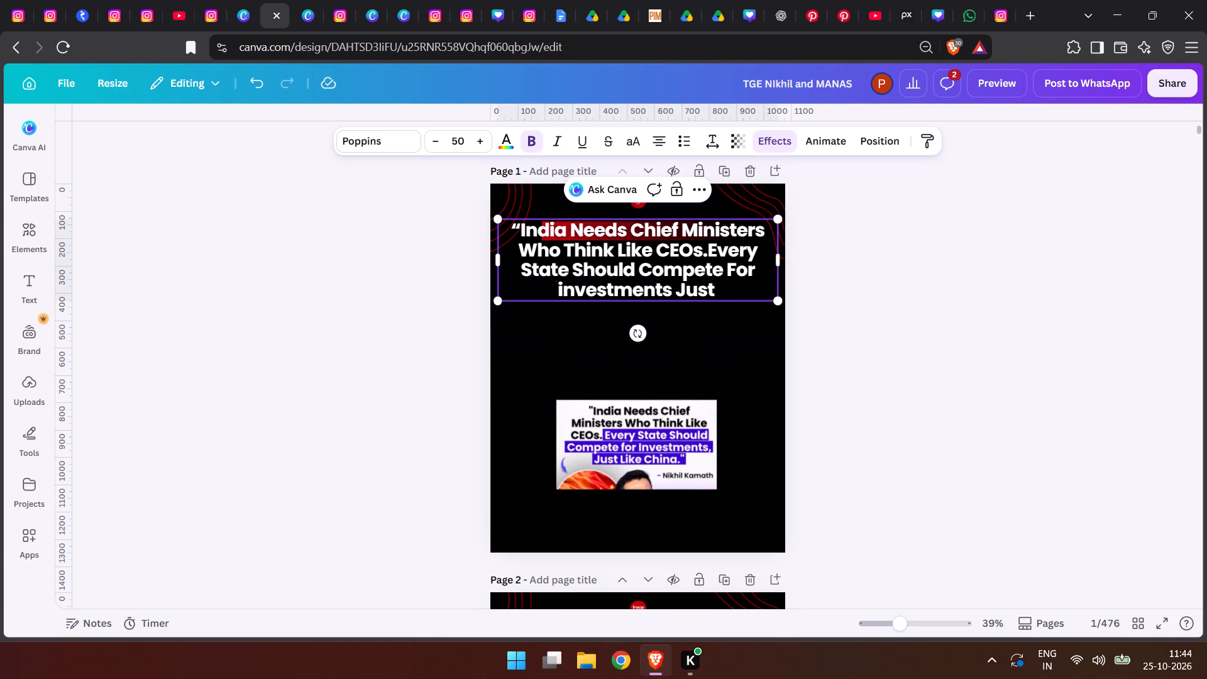
key(c)
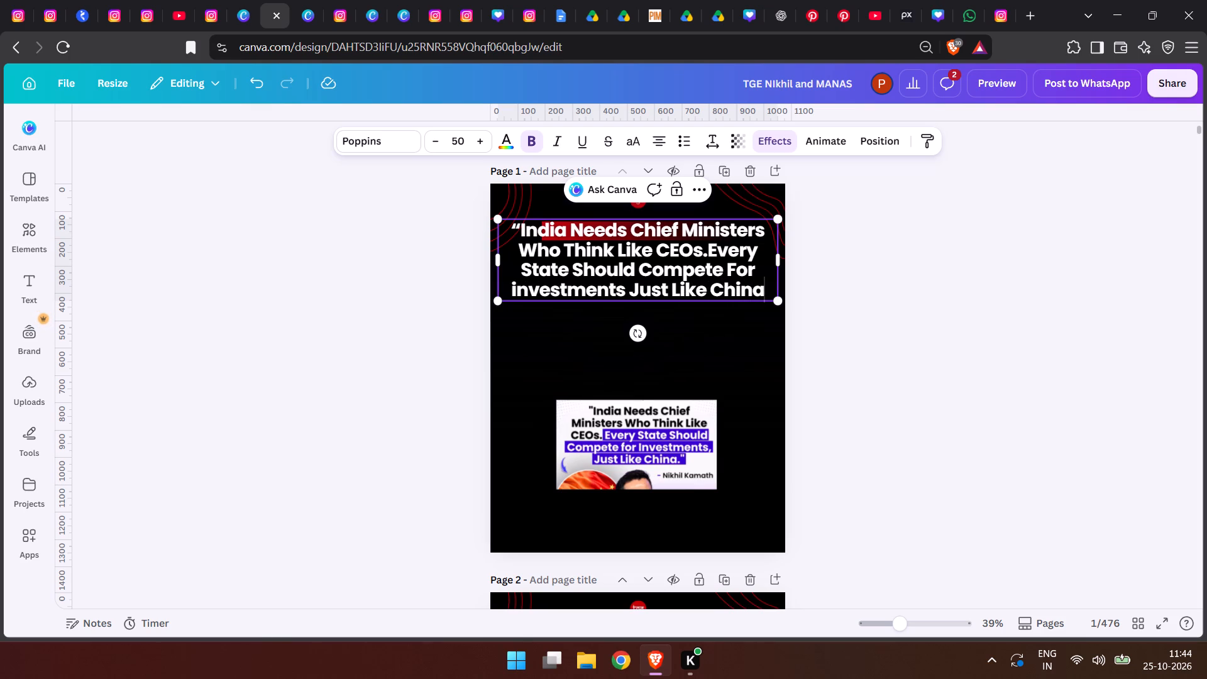
key(period)
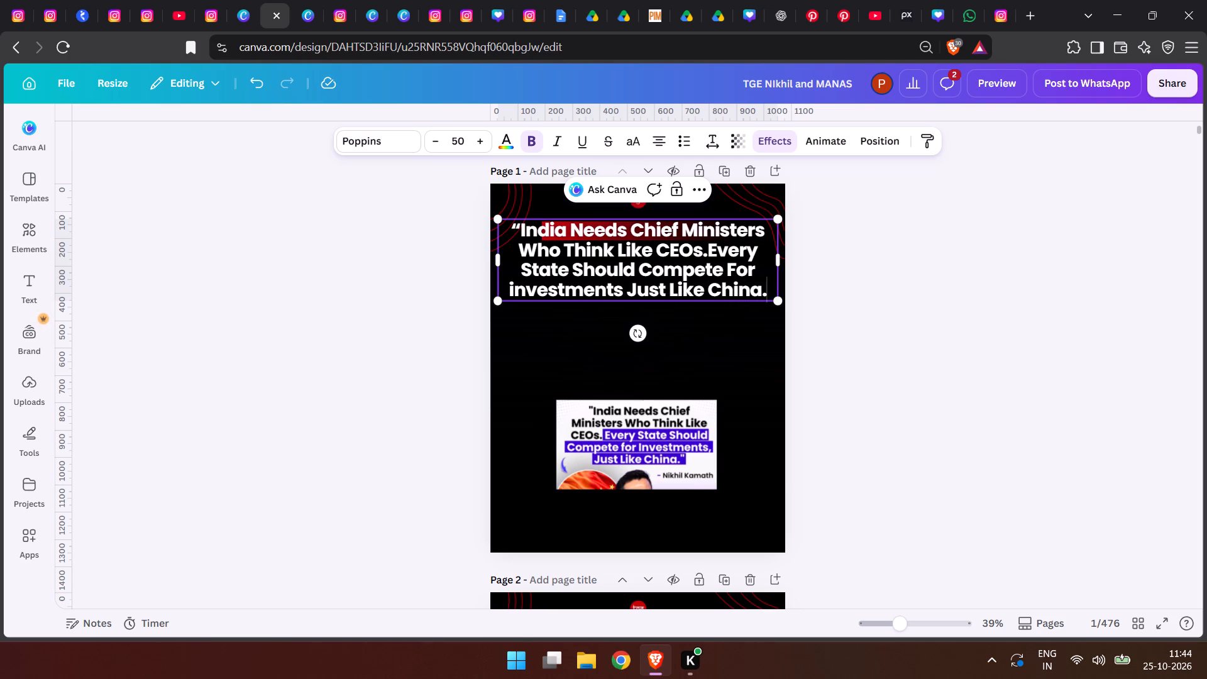
key(shift+quotedbl)
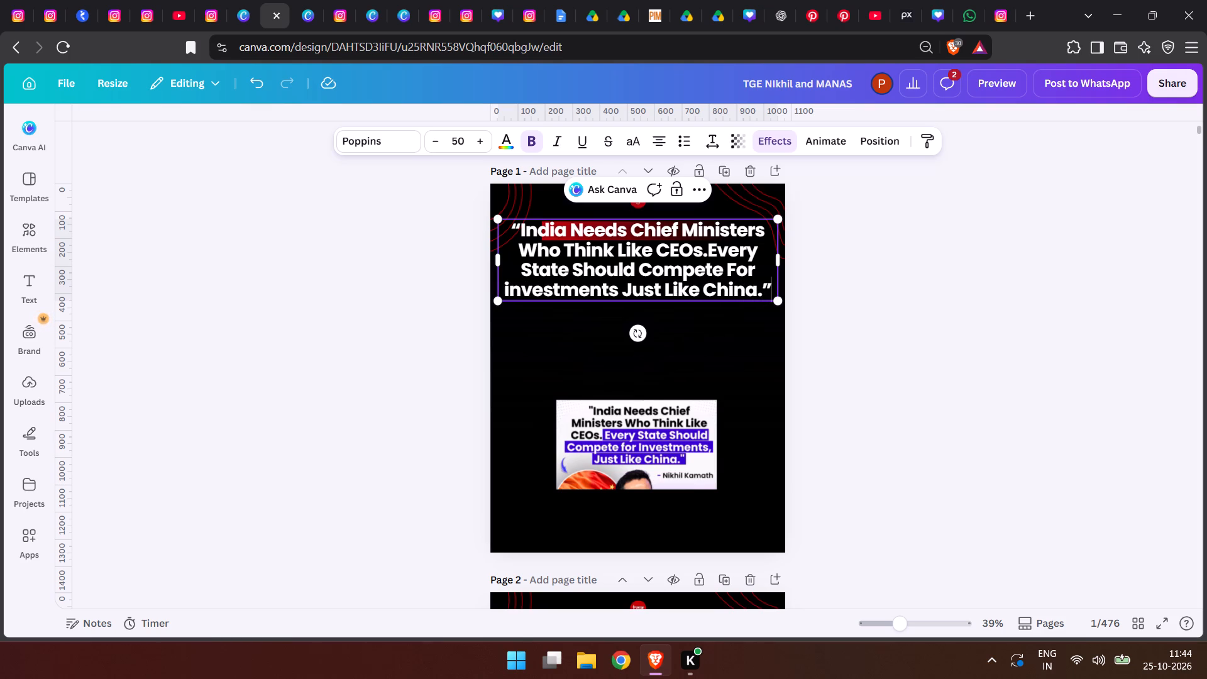
Insert line breaks in the headline before "Ministers" and before "Just Like China".
click(663, 256)
click(681, 228)
key(Return)
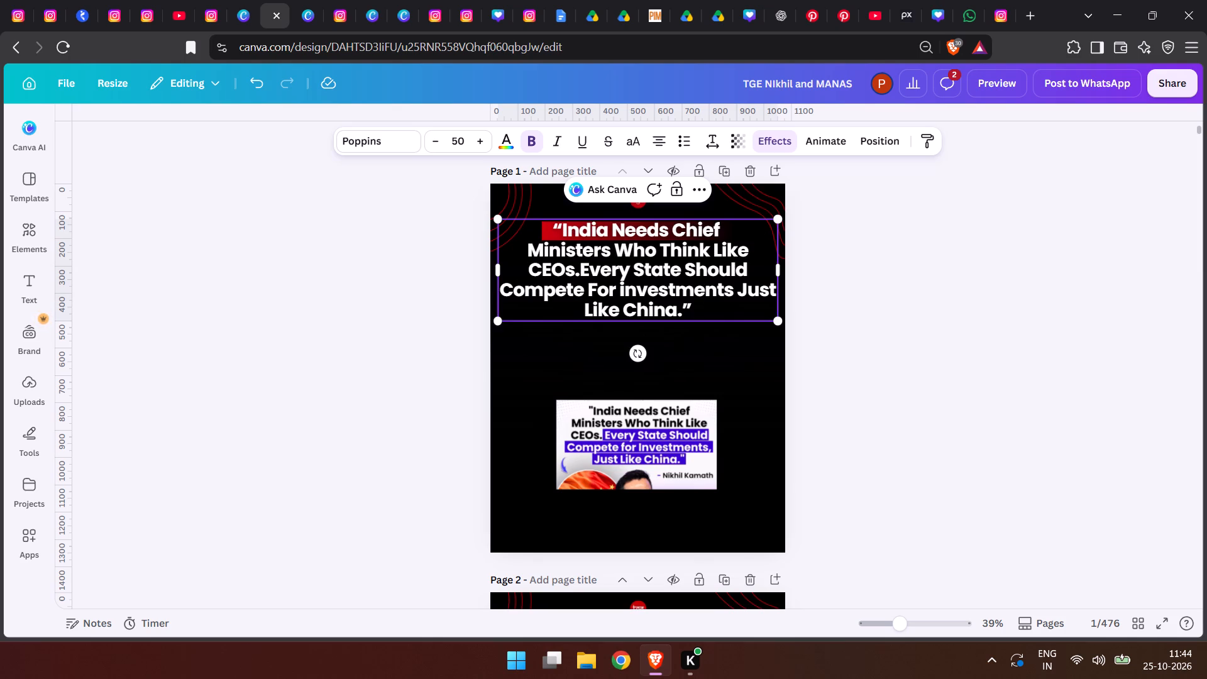
click(739, 284)
key(Return)
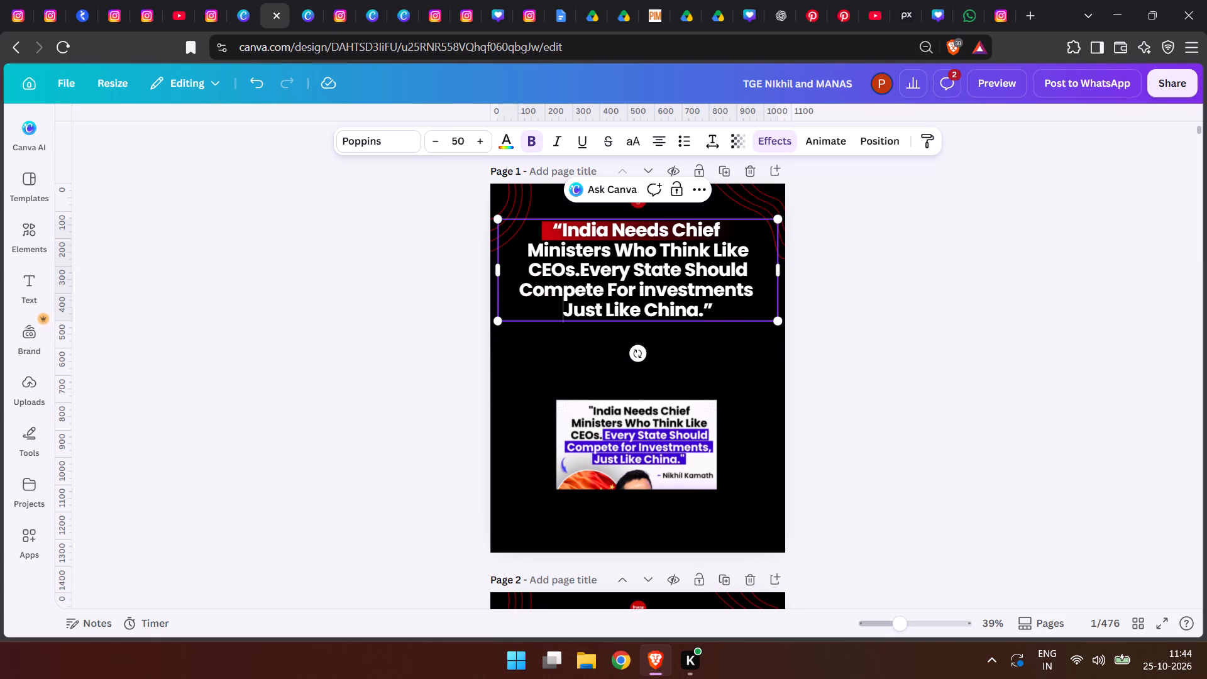
click(607, 294)
Recolour the gradient highlight bar behind the headline's first line to solid red.
click(864, 141)
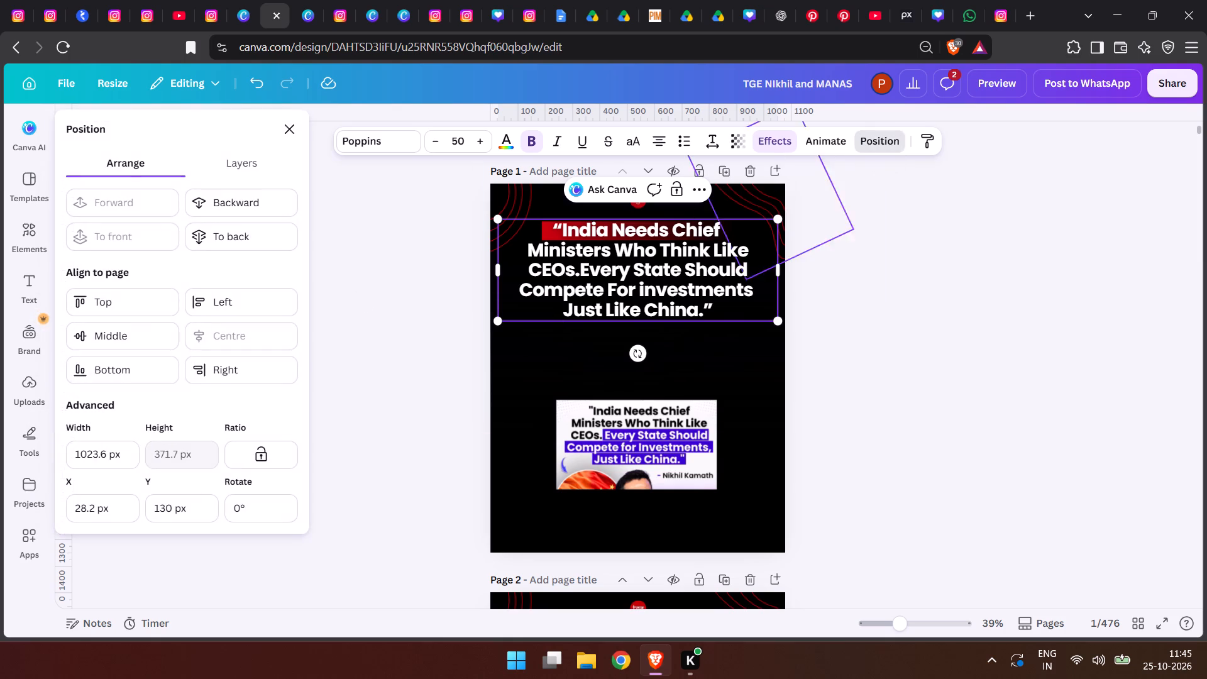
click(285, 150)
click(216, 372)
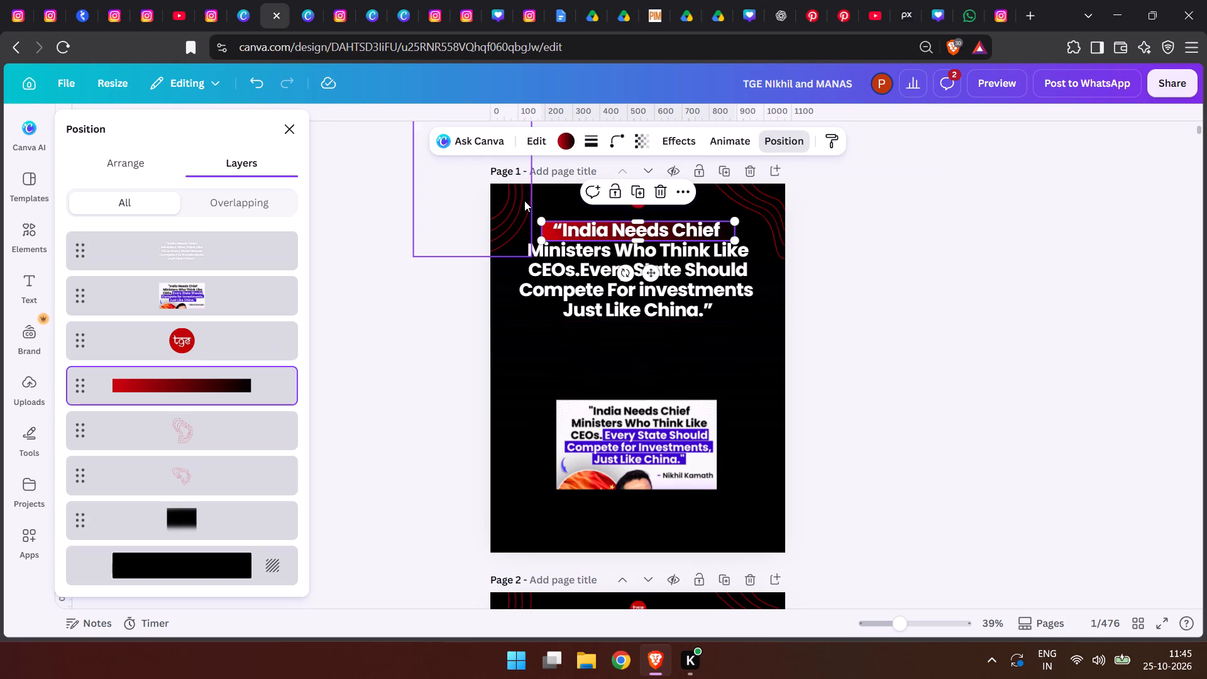
click(569, 140)
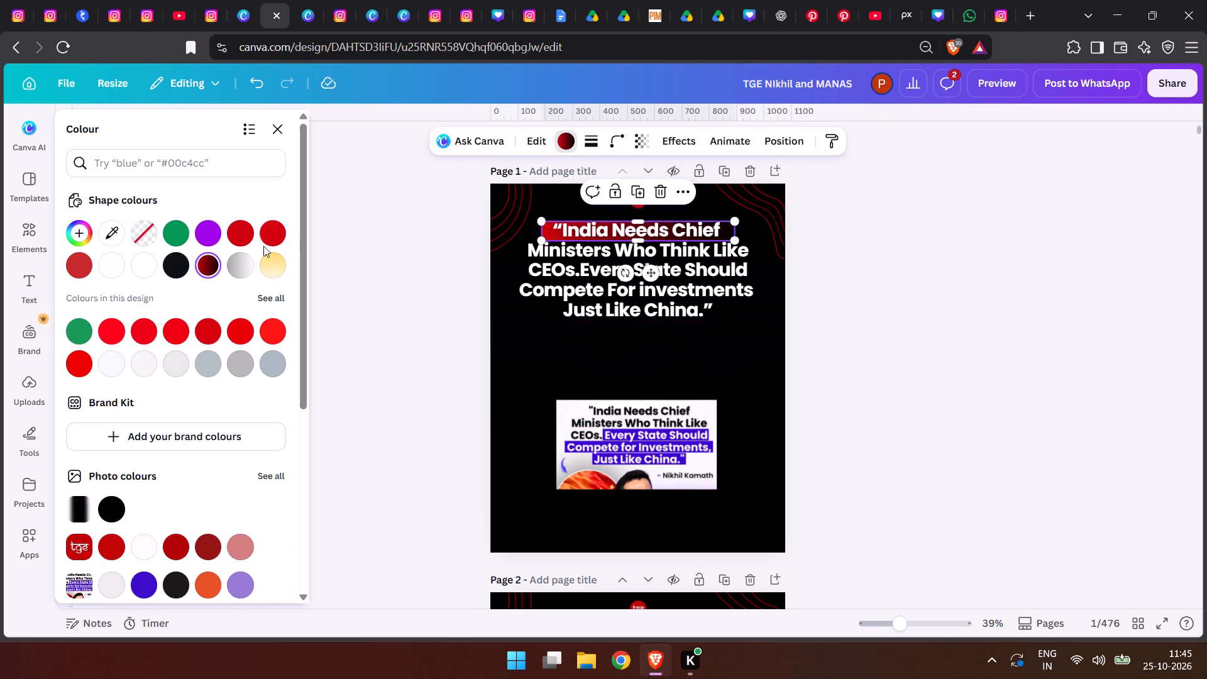
click(240, 236)
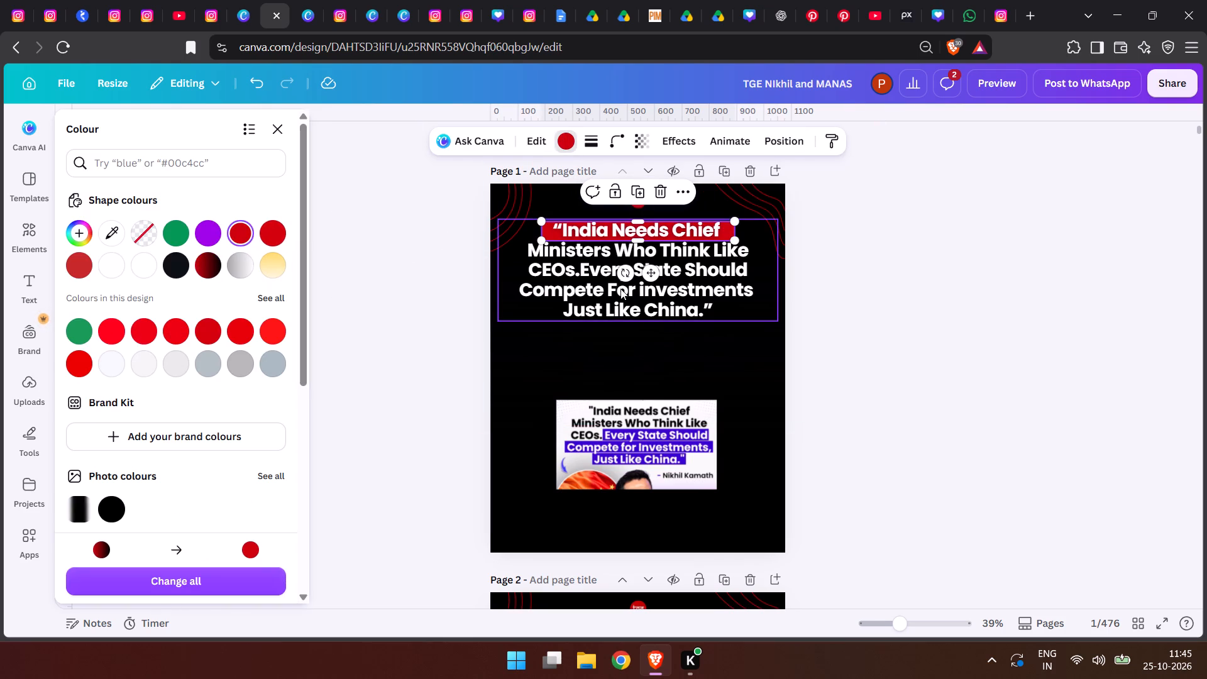
Move the red highlight bar behind "Every State Should" on the headline's third line, starting just after "CEOs.".
drag(651, 278, 680, 316)
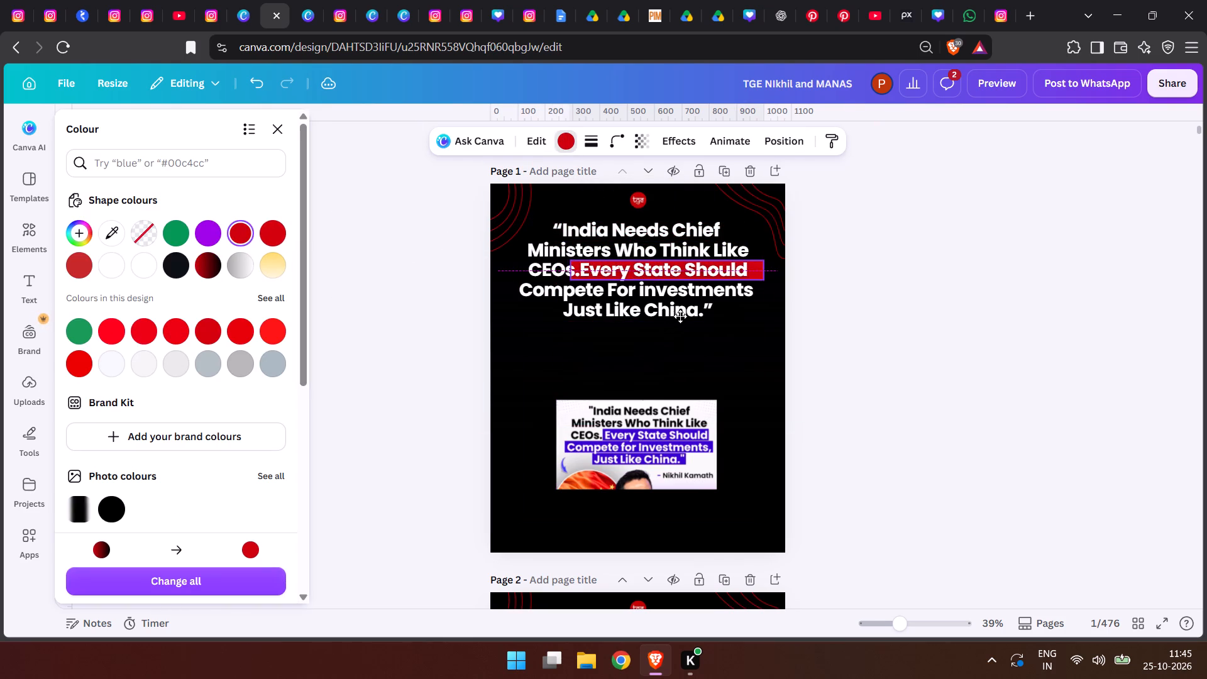
drag(680, 316, 688, 316)
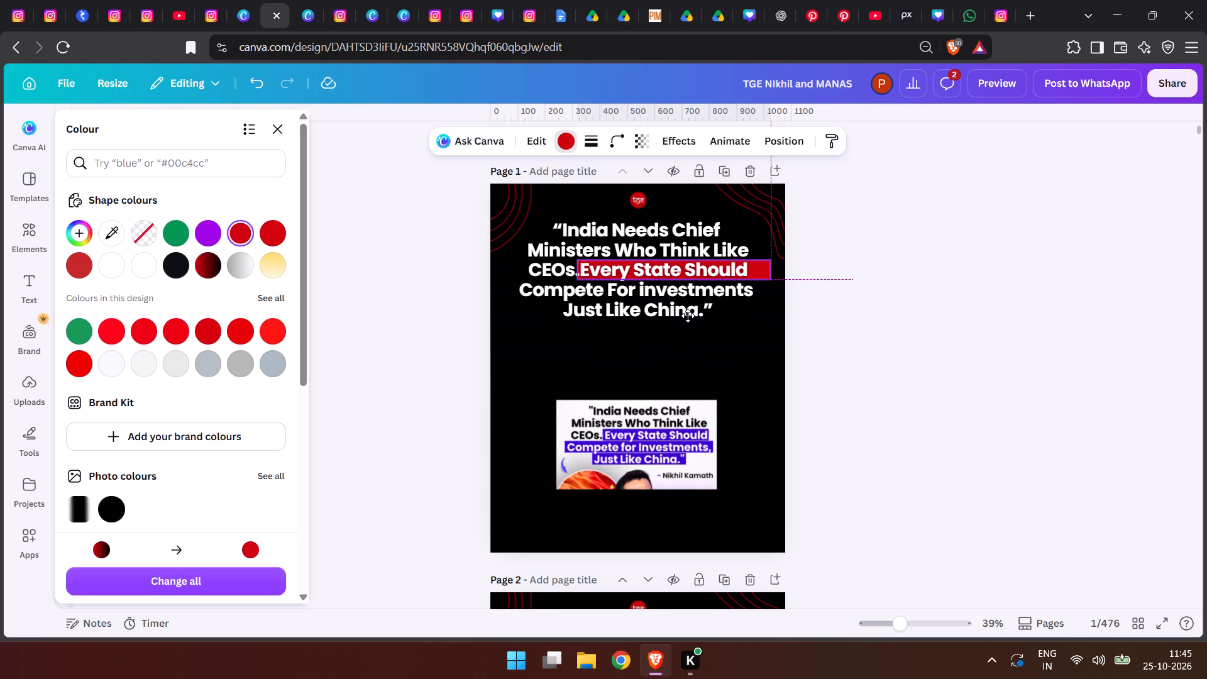
drag(688, 316, 689, 316)
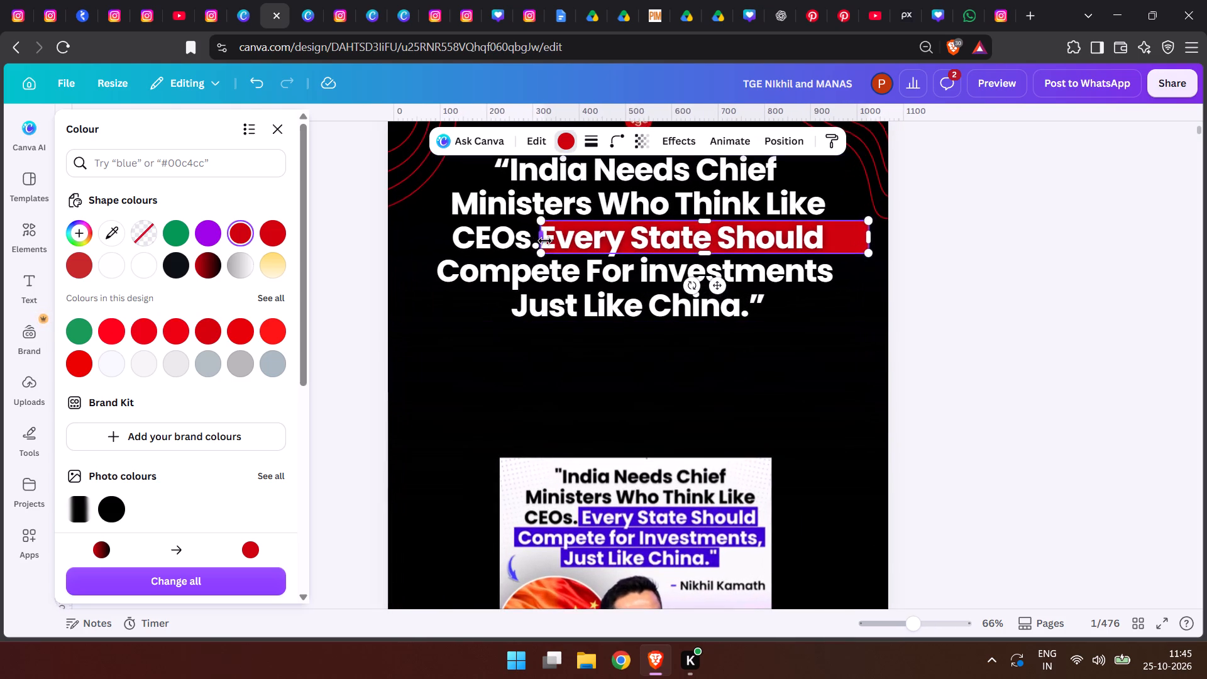
Shorten the red highlight bar on the headline's third line so it ends just after "Should".
click(545, 241)
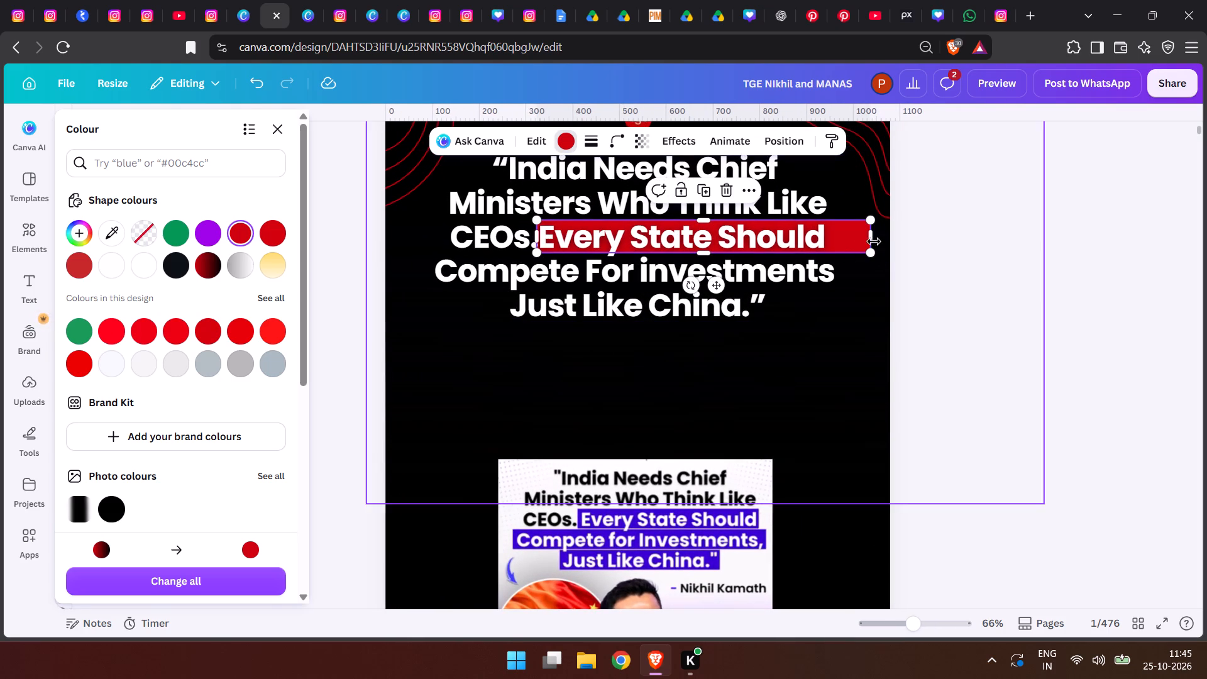
drag(873, 237, 834, 234)
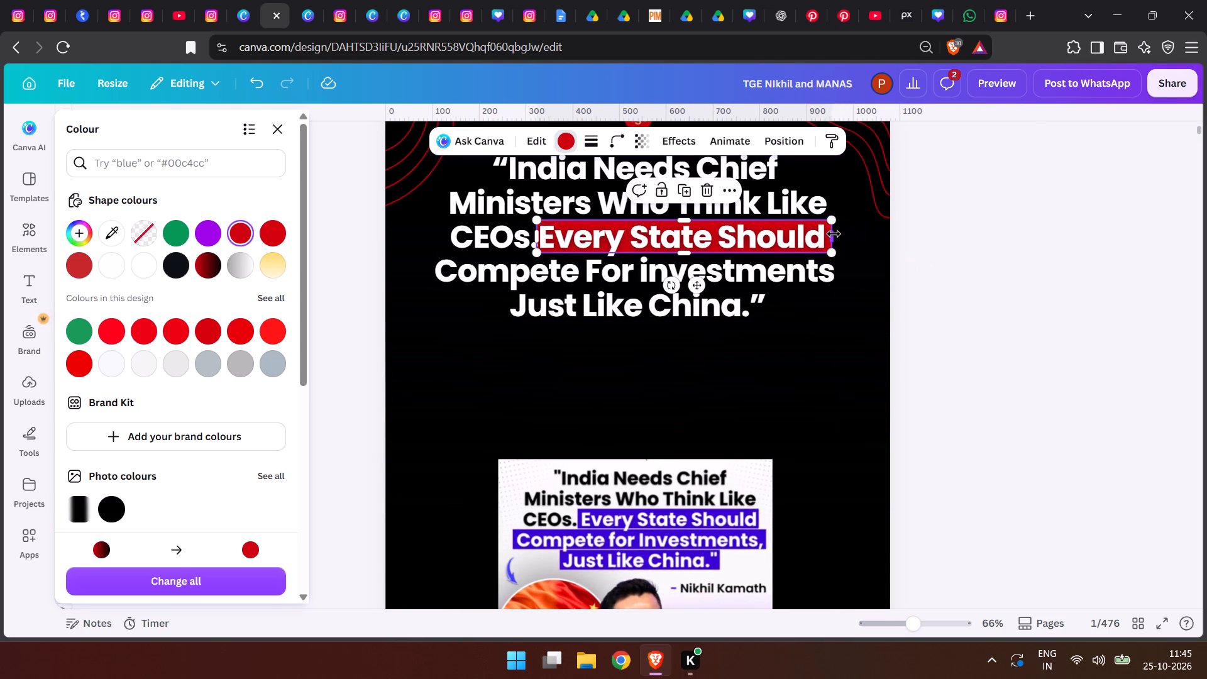
Duplicate the red bar onto the headline's fourth line and widen the copy to span "Compete For investments", just below the first bar.
key(ctrl+d)
drag(753, 246, 714, 271)
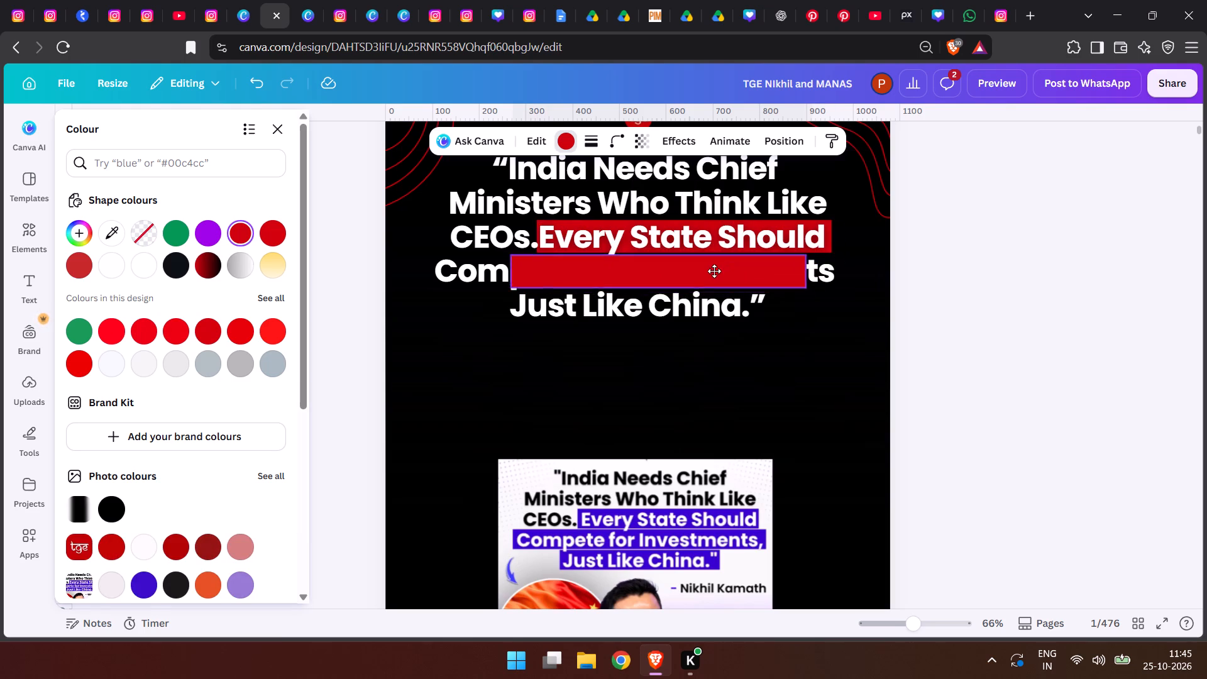
drag(714, 271, 667, 276)
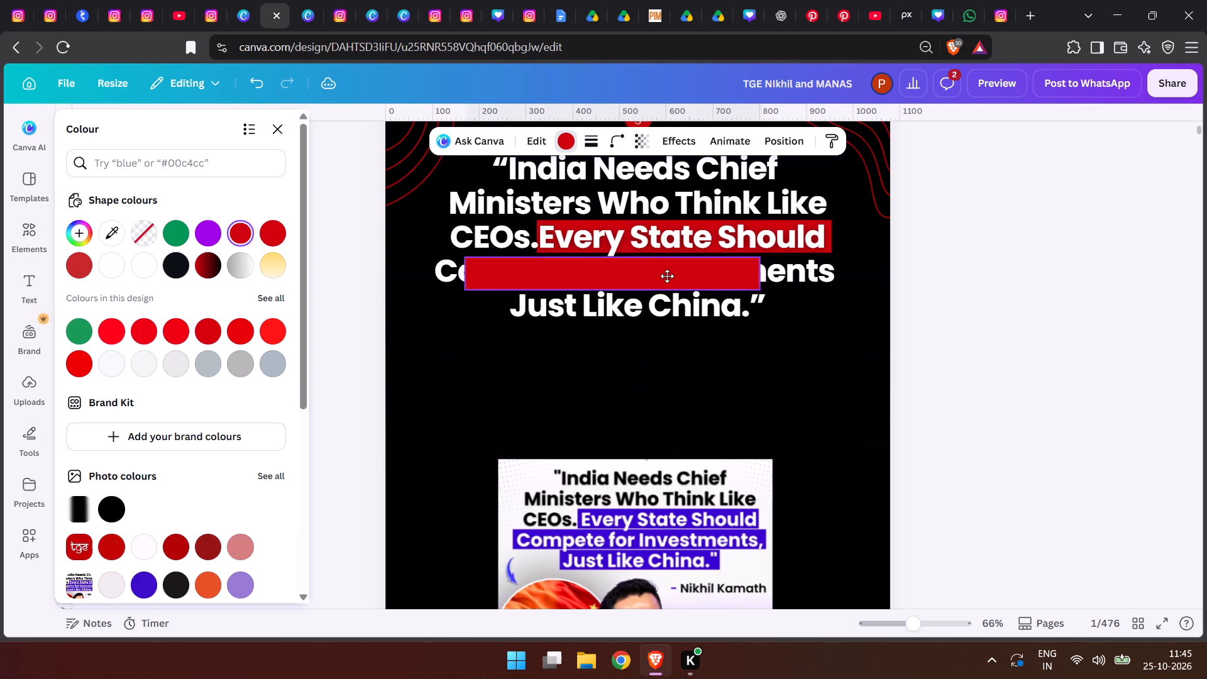
drag(667, 276, 645, 273)
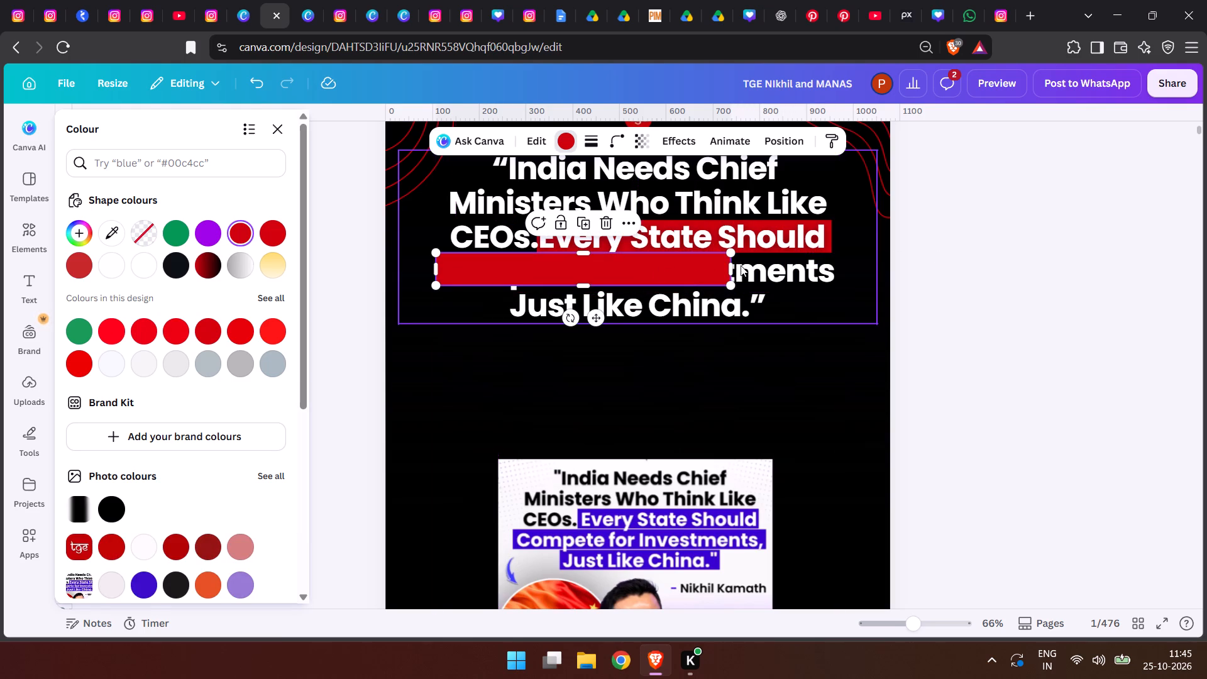
drag(733, 267, 843, 299)
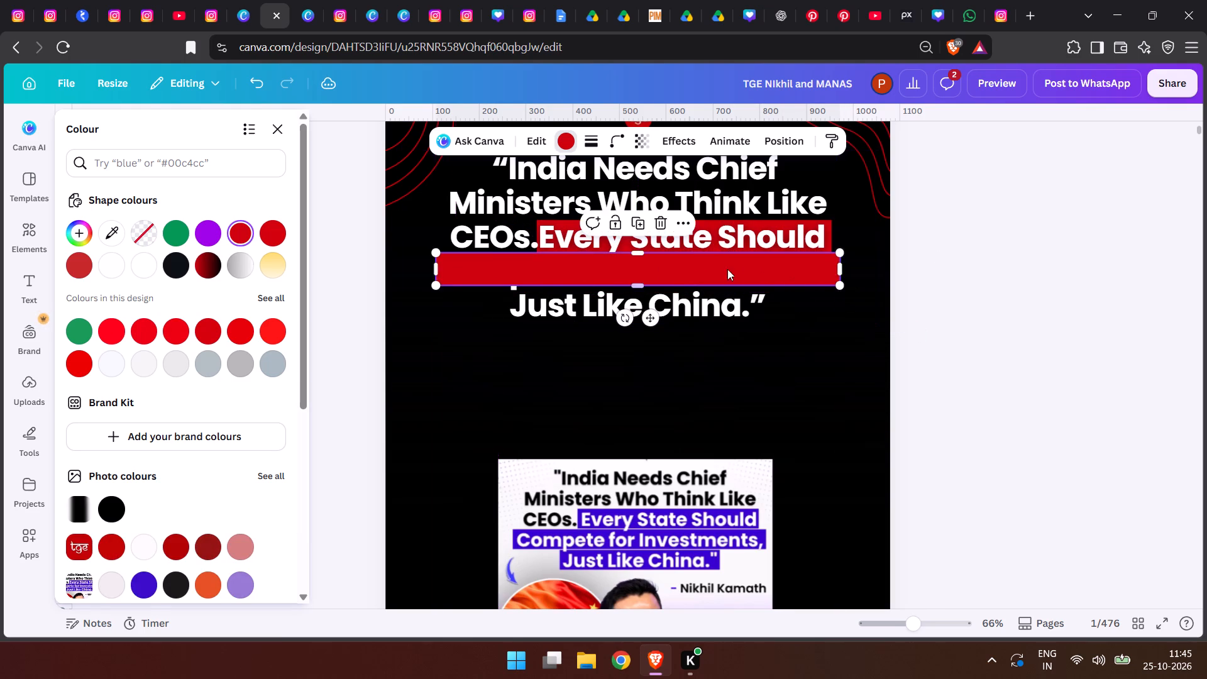
double_click(656, 266)
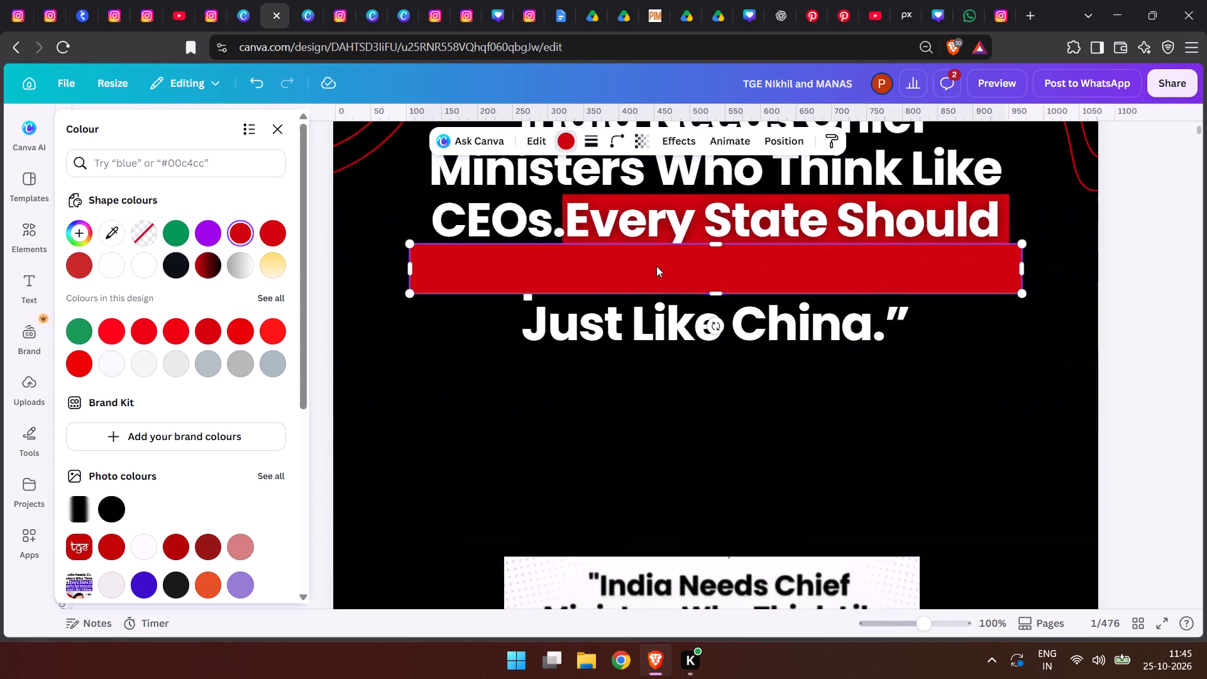
drag(668, 266, 677, 269)
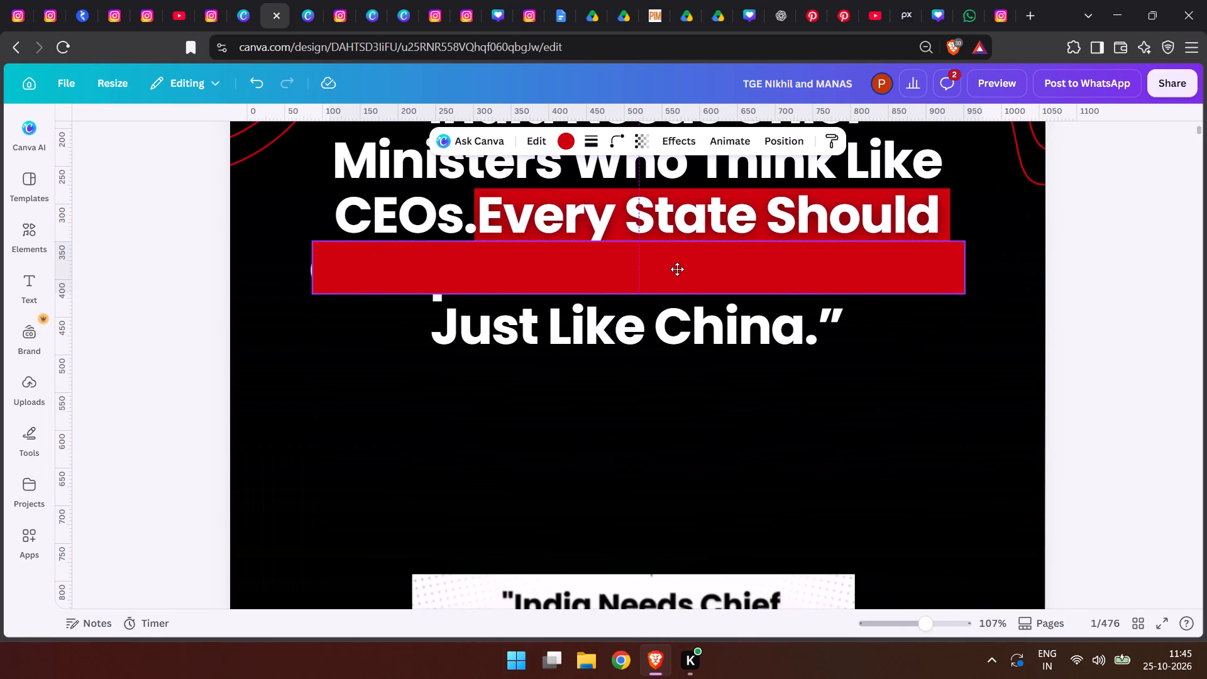
drag(677, 269, 674, 270)
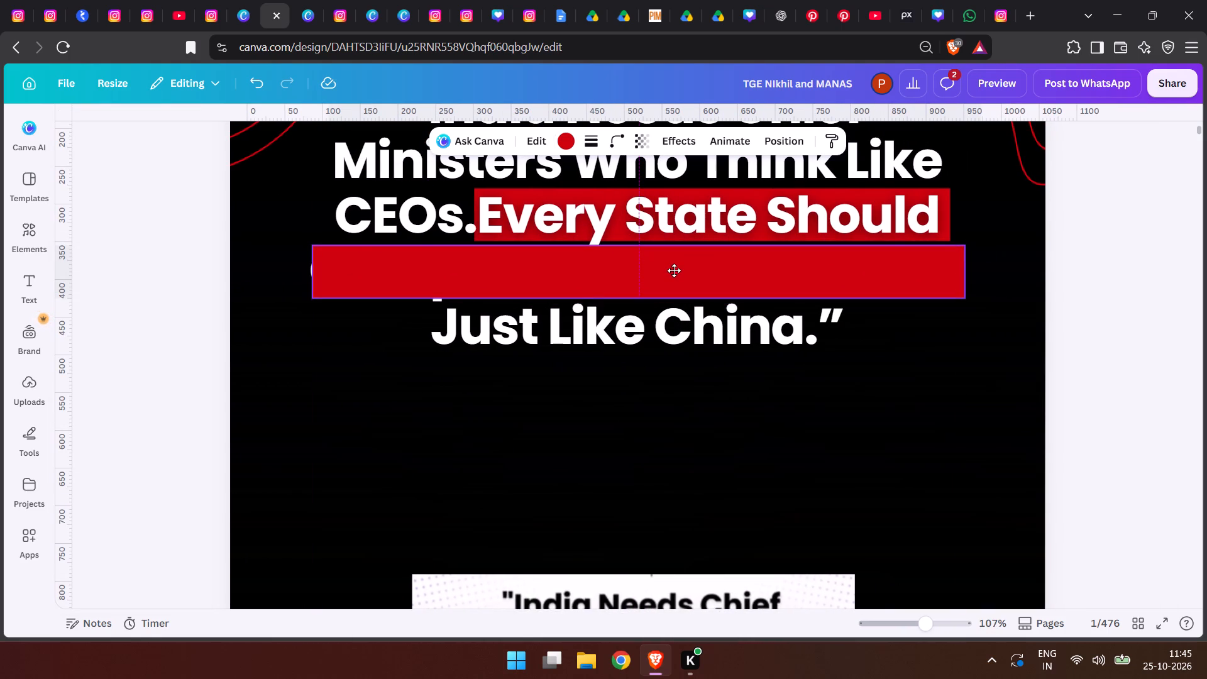
drag(674, 270, 675, 270)
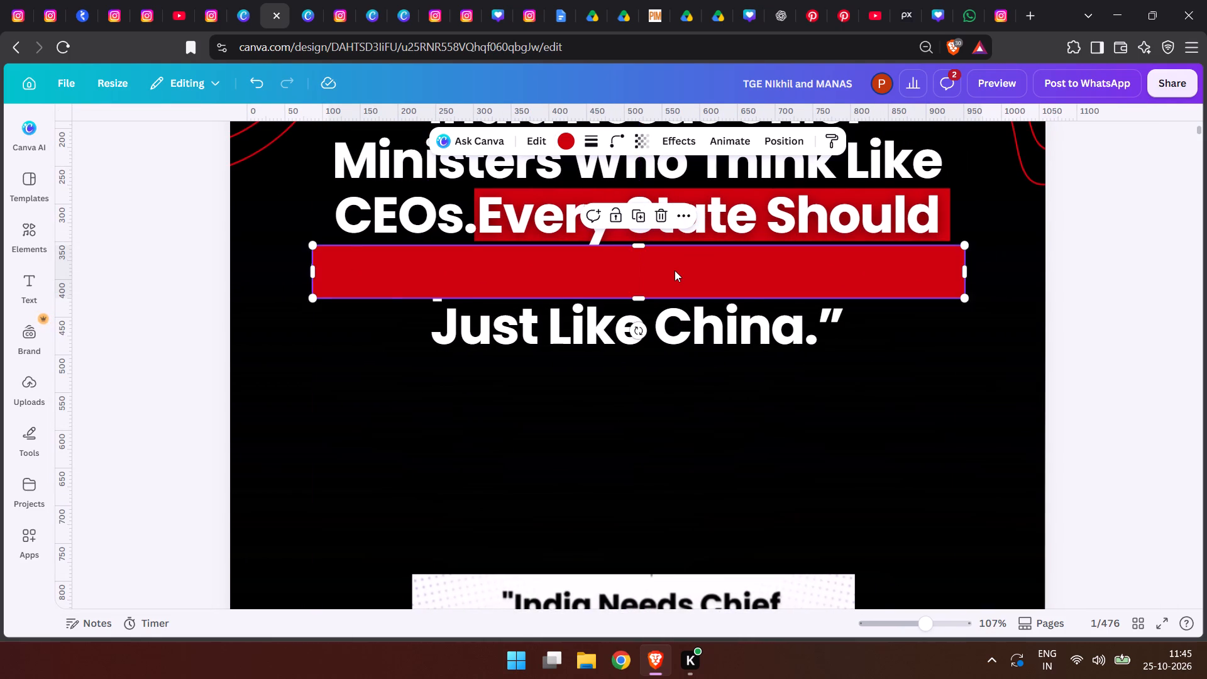
click(675, 270)
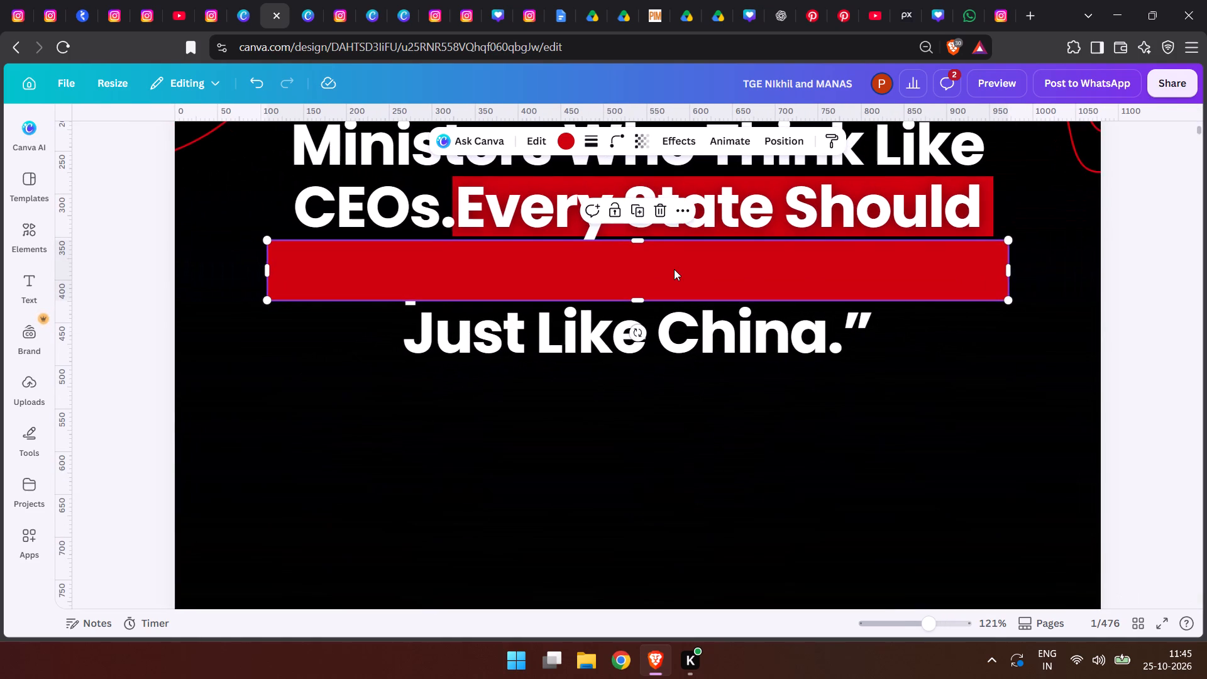
click(673, 270)
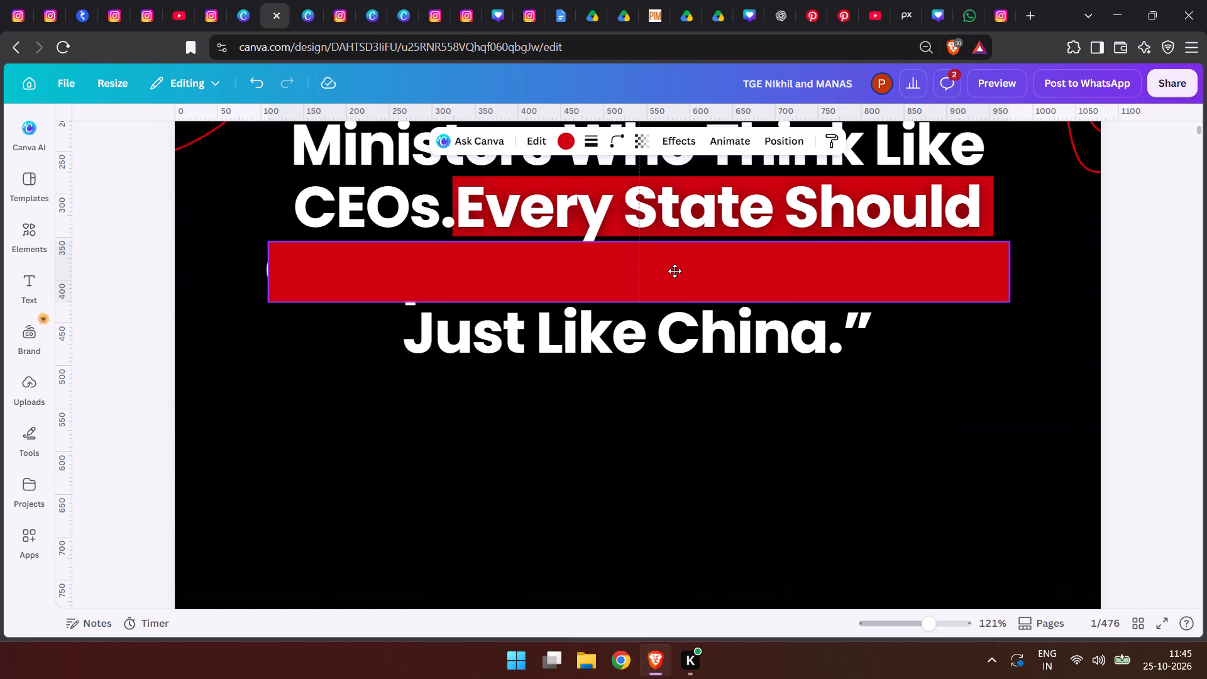
click(674, 269)
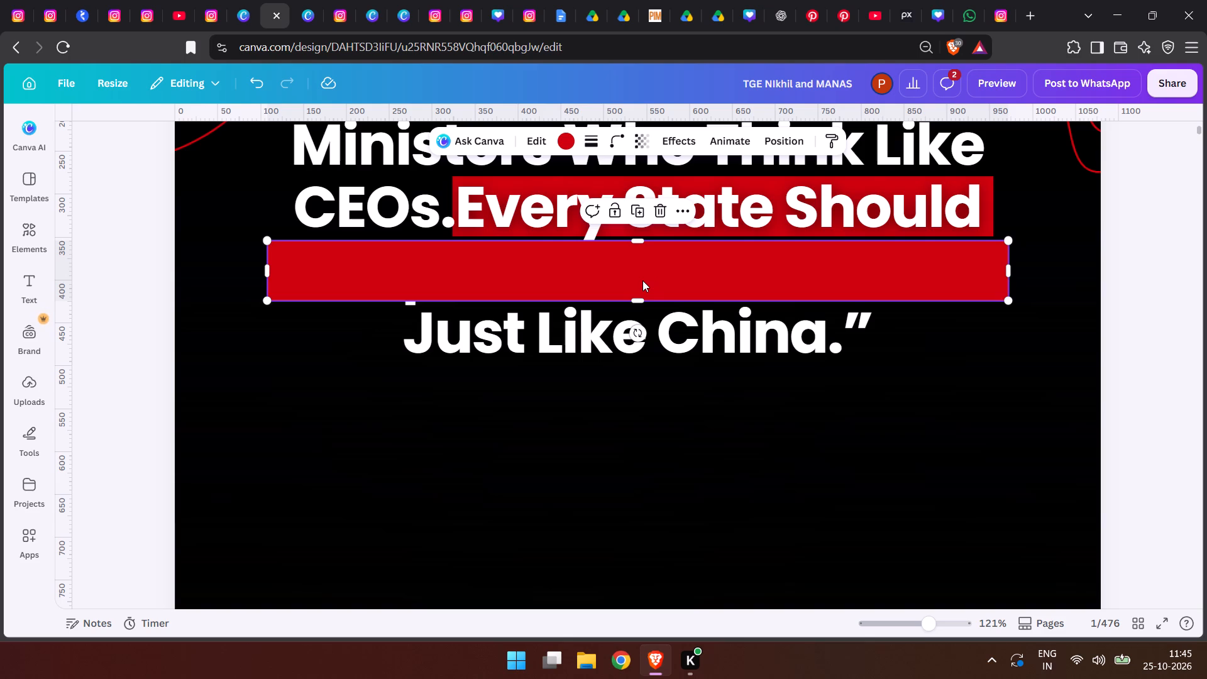
Duplicate the fourth-line red bar and place the copy over the headline's fifth line, "Just Like China.".
key(ctrl+d)
drag(644, 327, 839, 336)
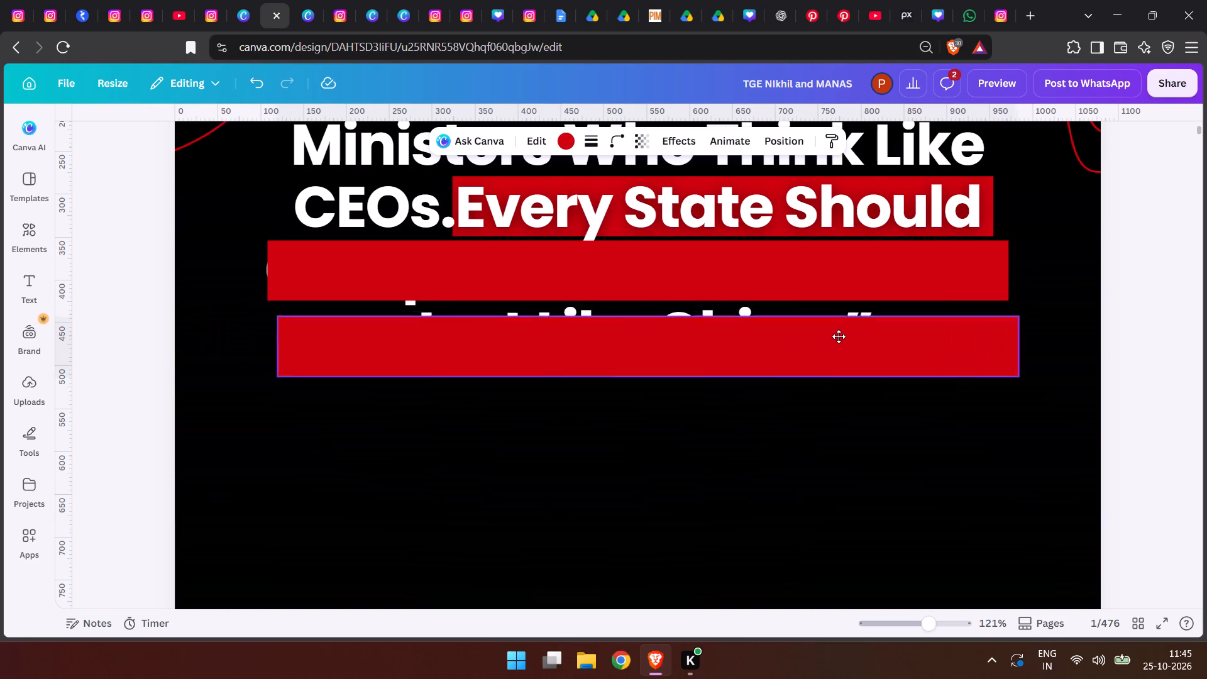
drag(839, 336, 837, 326)
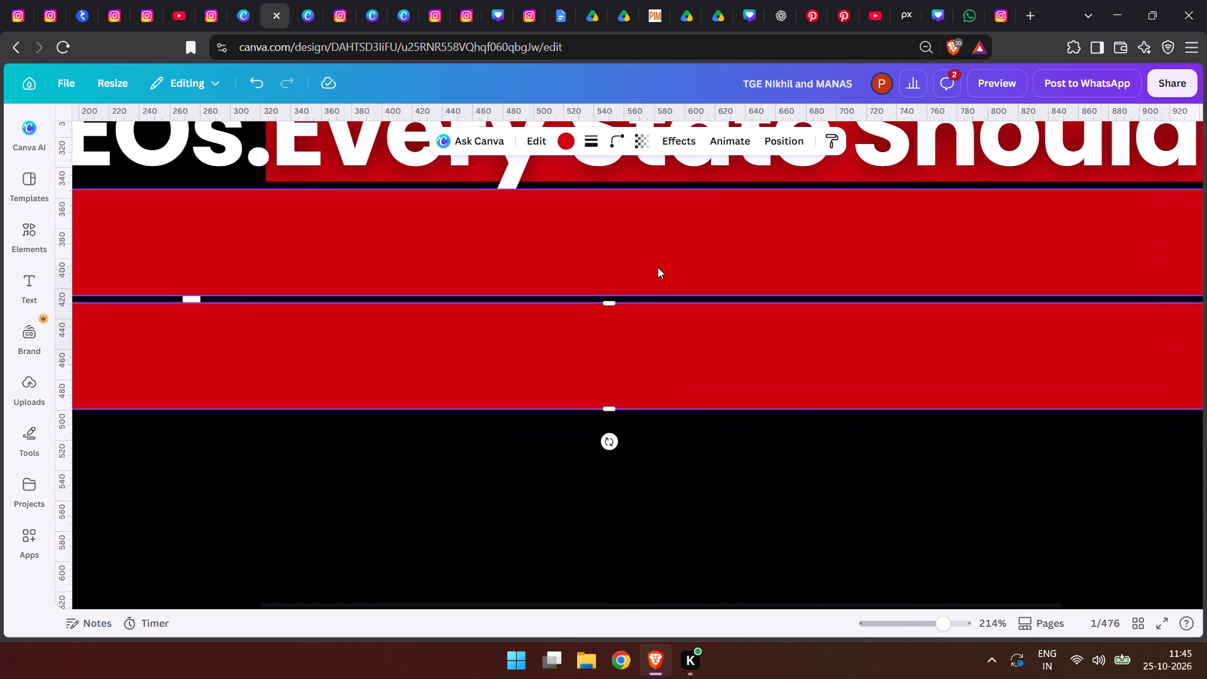
Adjust the two lower red bars vertically so all three highlight bars are evenly spaced with gaps of about 5 px.
click(659, 267)
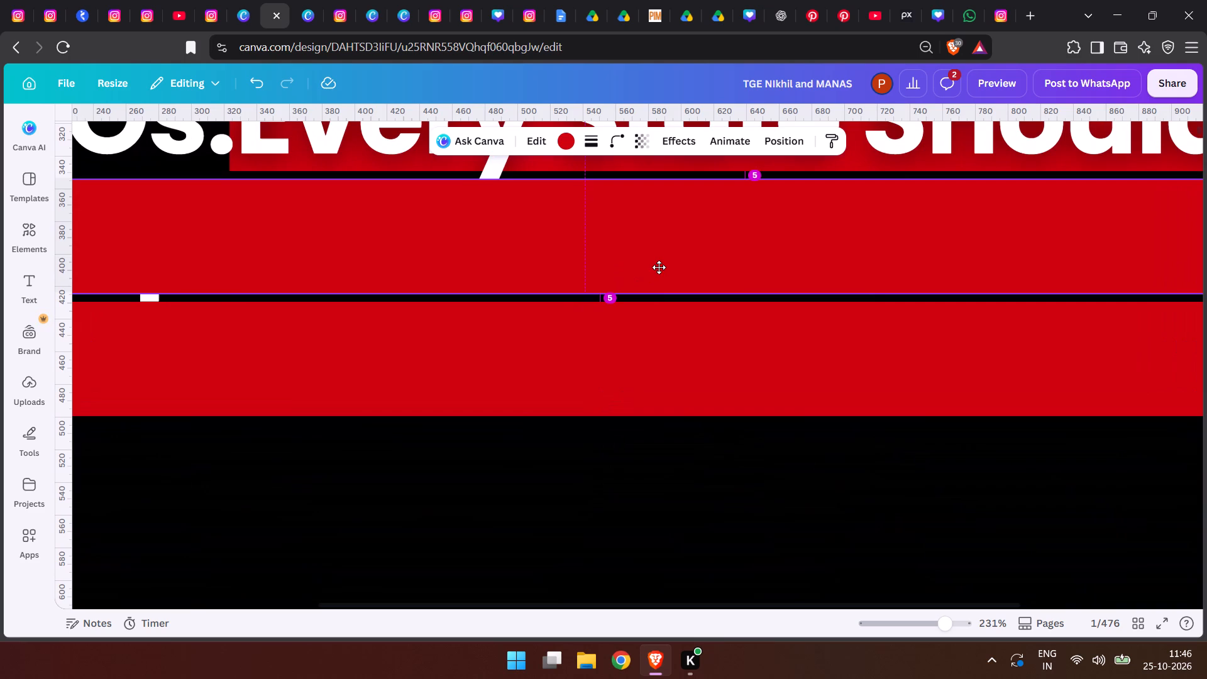
drag(660, 263, 660, 260)
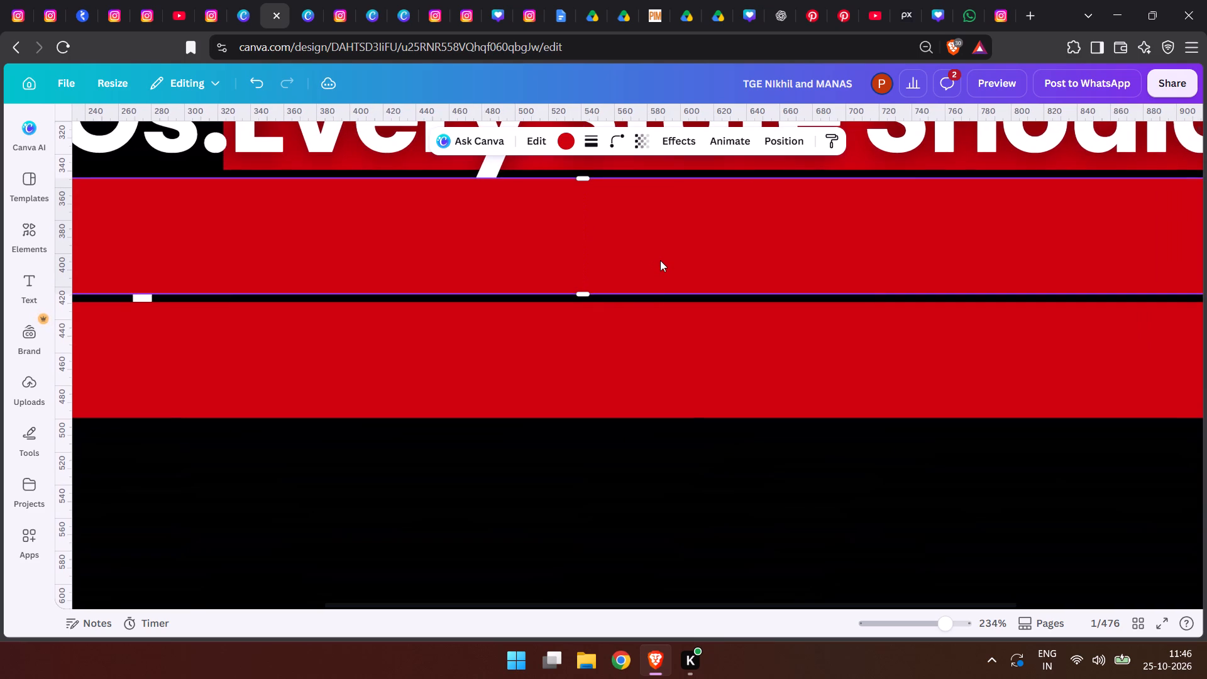
drag(660, 260, 661, 257)
click(672, 246)
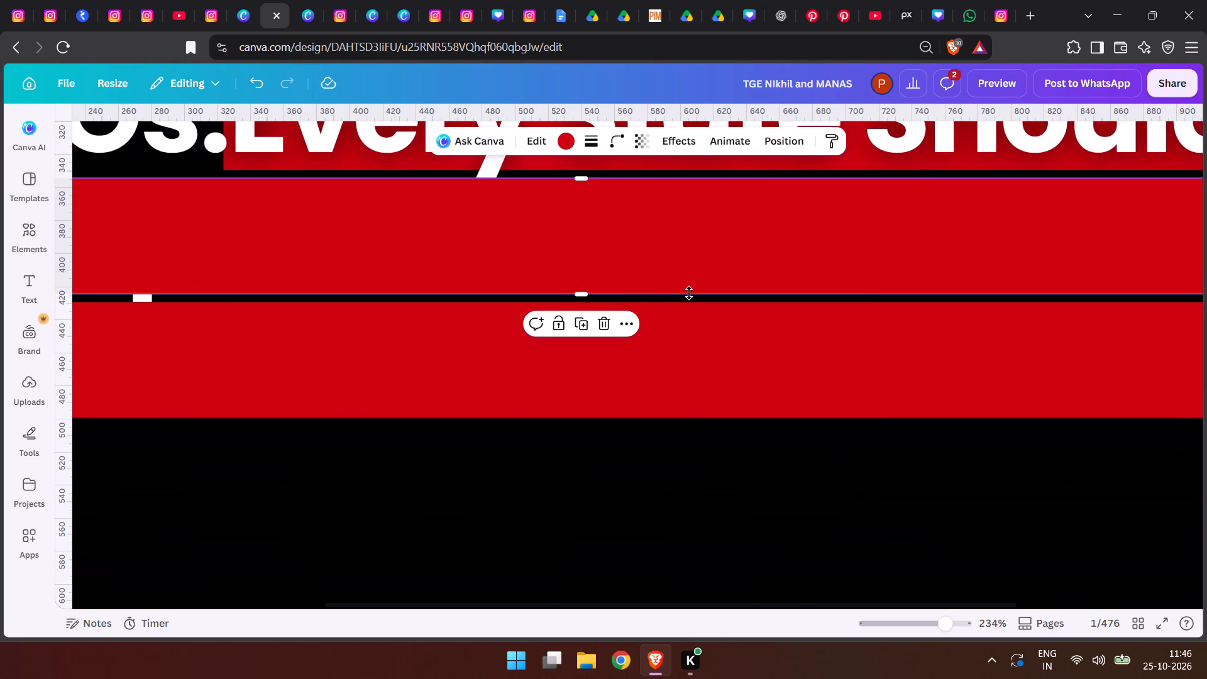
click(685, 252)
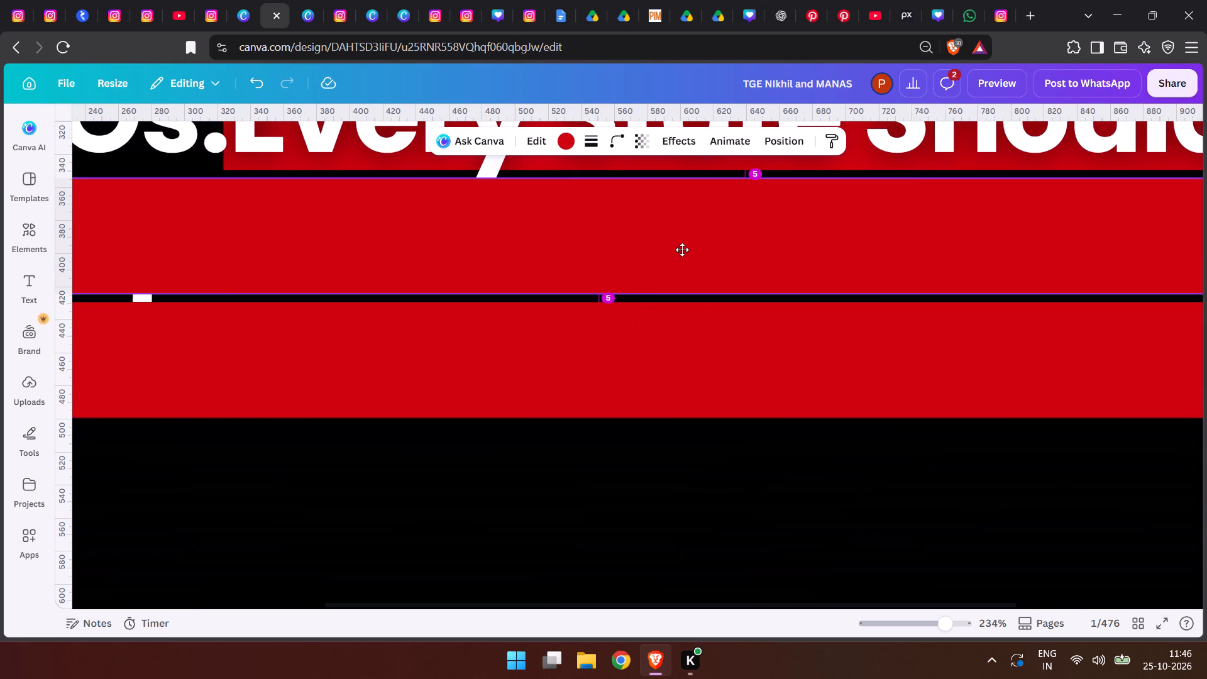
scroll(668, 293, up, 3)
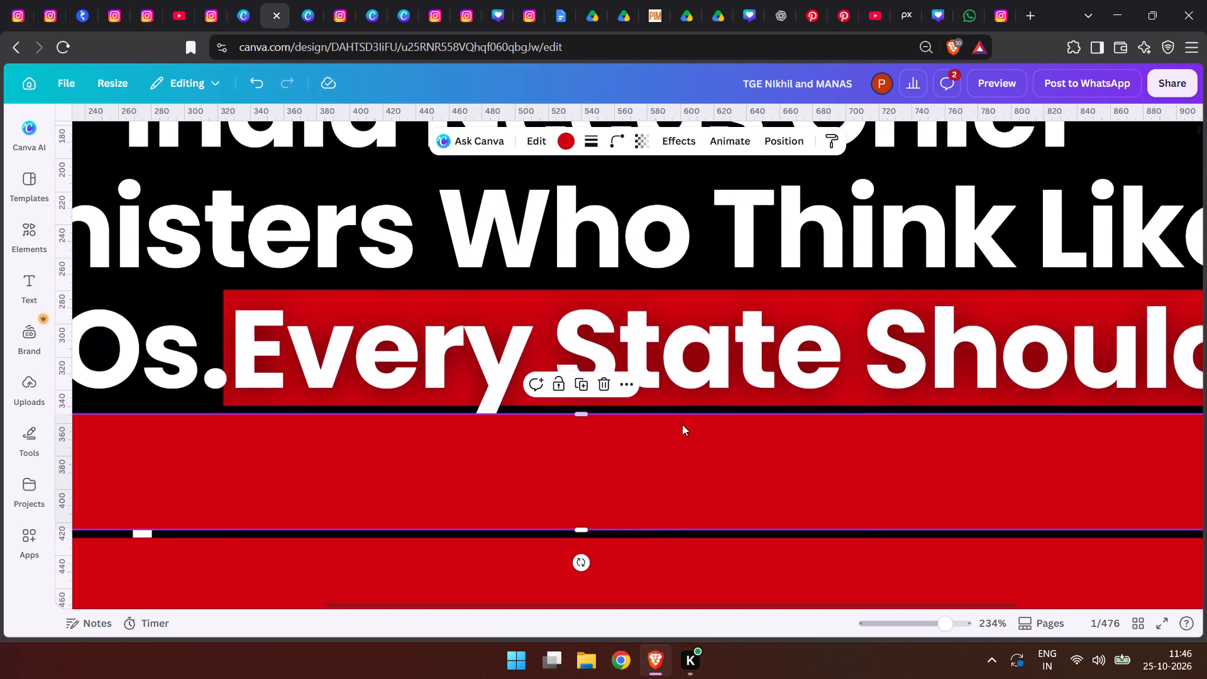
click(674, 426)
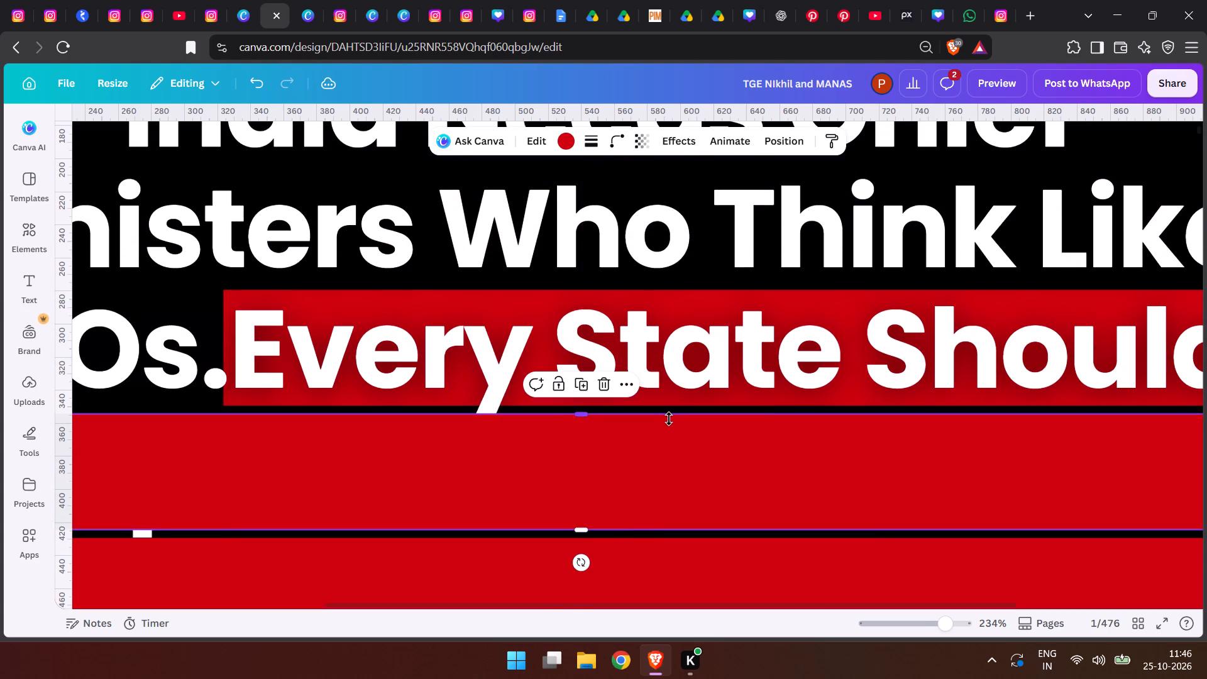
click(658, 428)
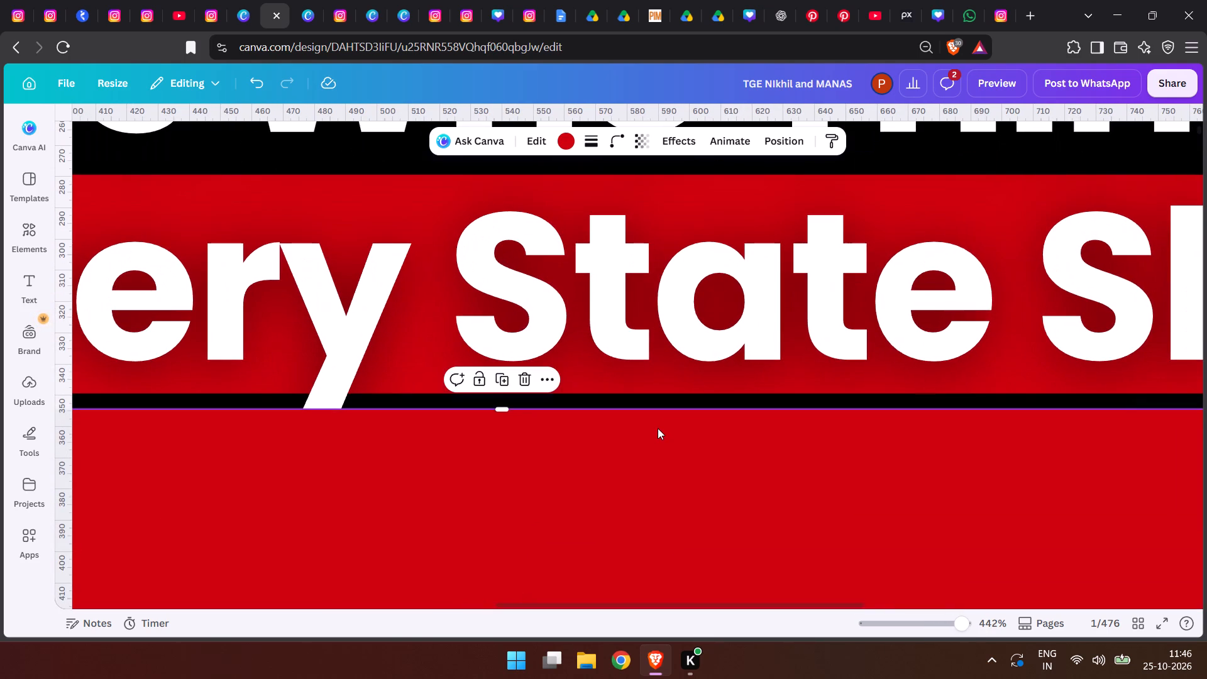
scroll(653, 426, down, 2)
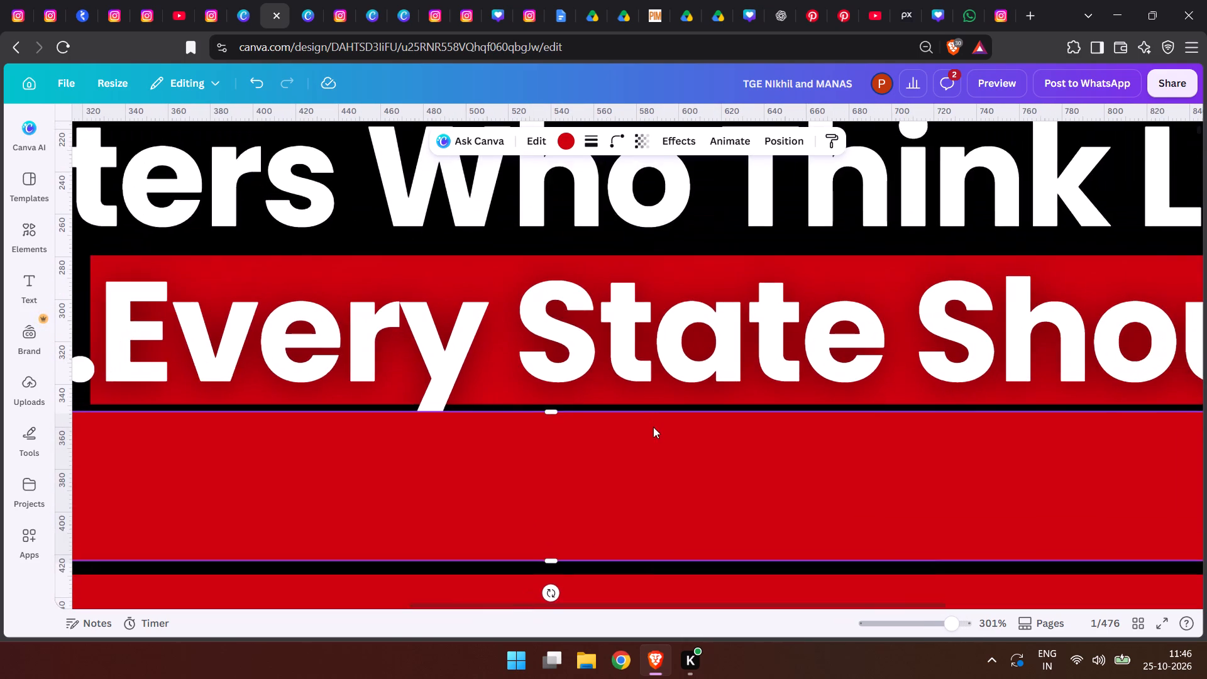
drag(663, 465, 662, 458)
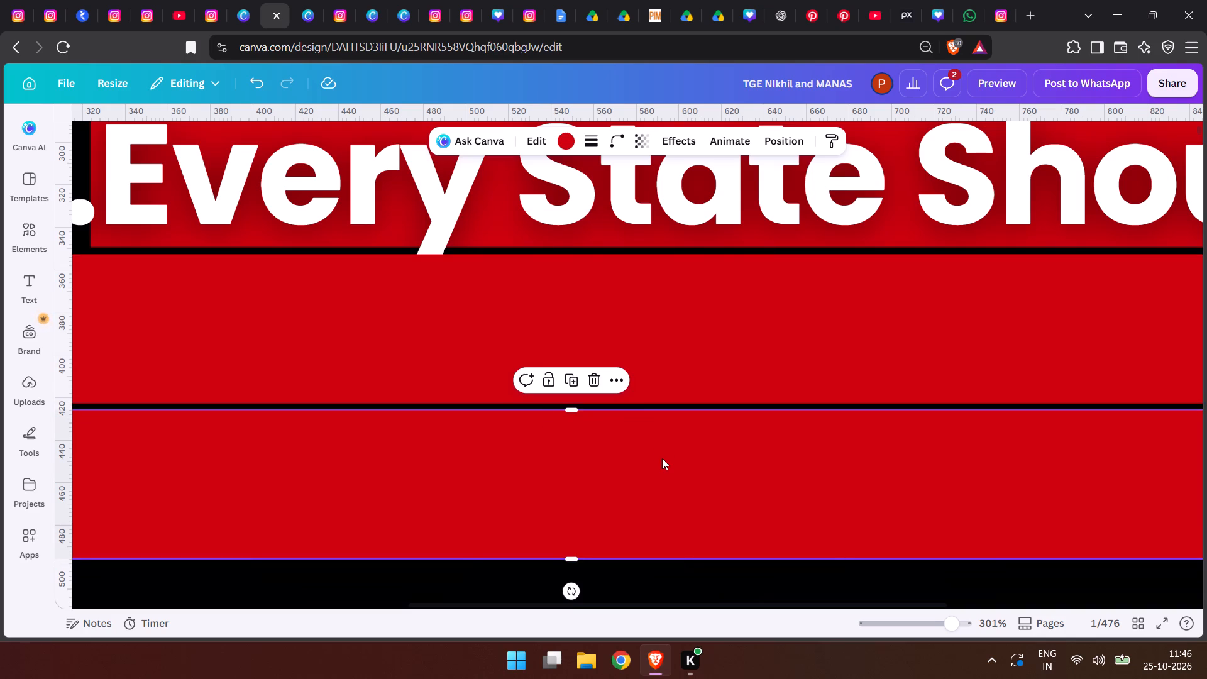
Send the fifth-line and fourth-line red bars backward behind the headline text.
key(ctrl+bracketleft)
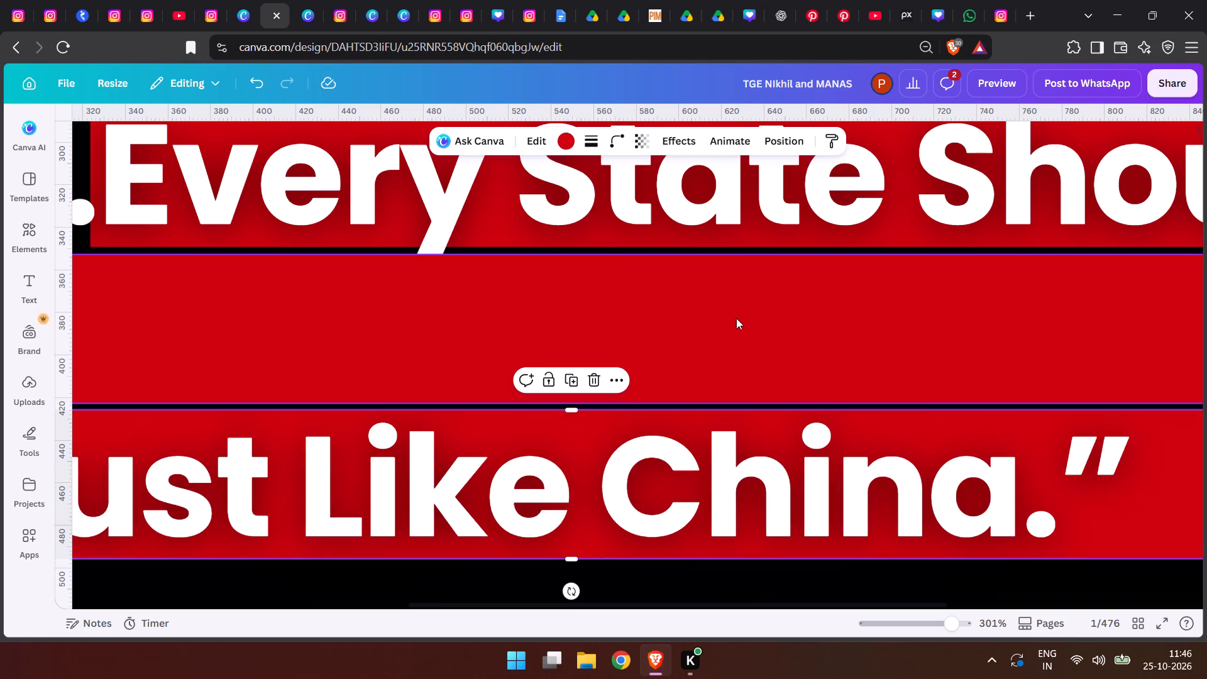
click(736, 318)
key(ctrl+bracketleft)
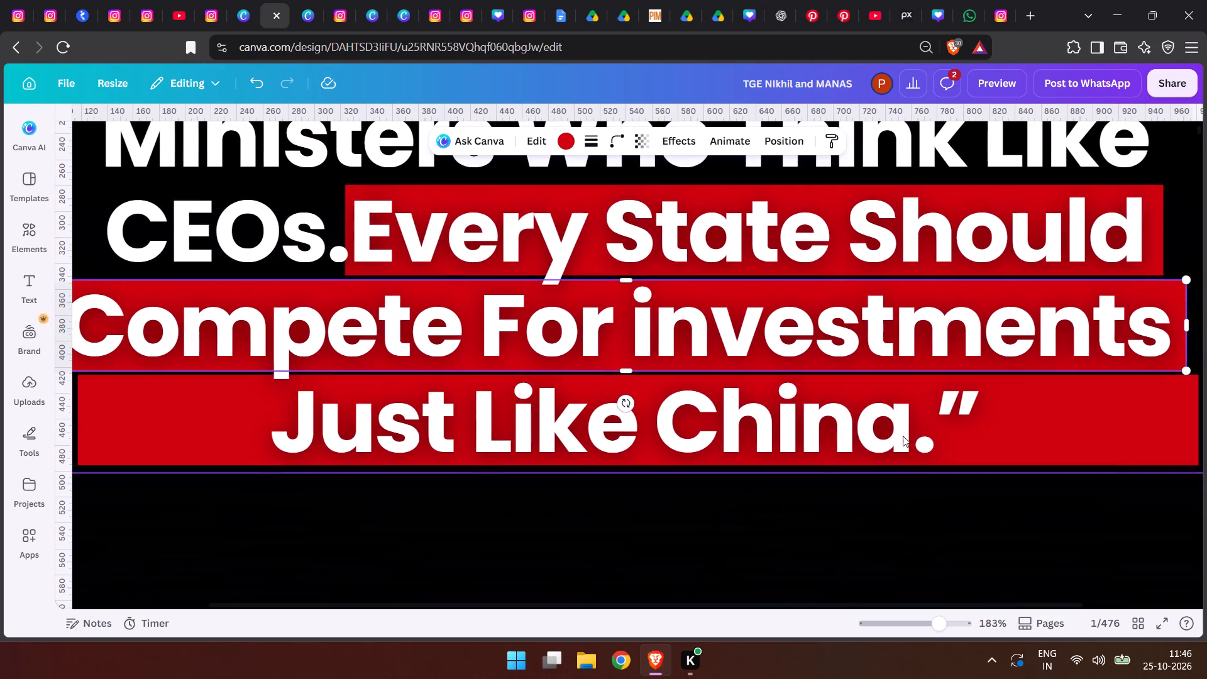
Narrow the red bar on the headline's fifth line to fit "Just Like China.”".
click(1035, 423)
click(1035, 423)
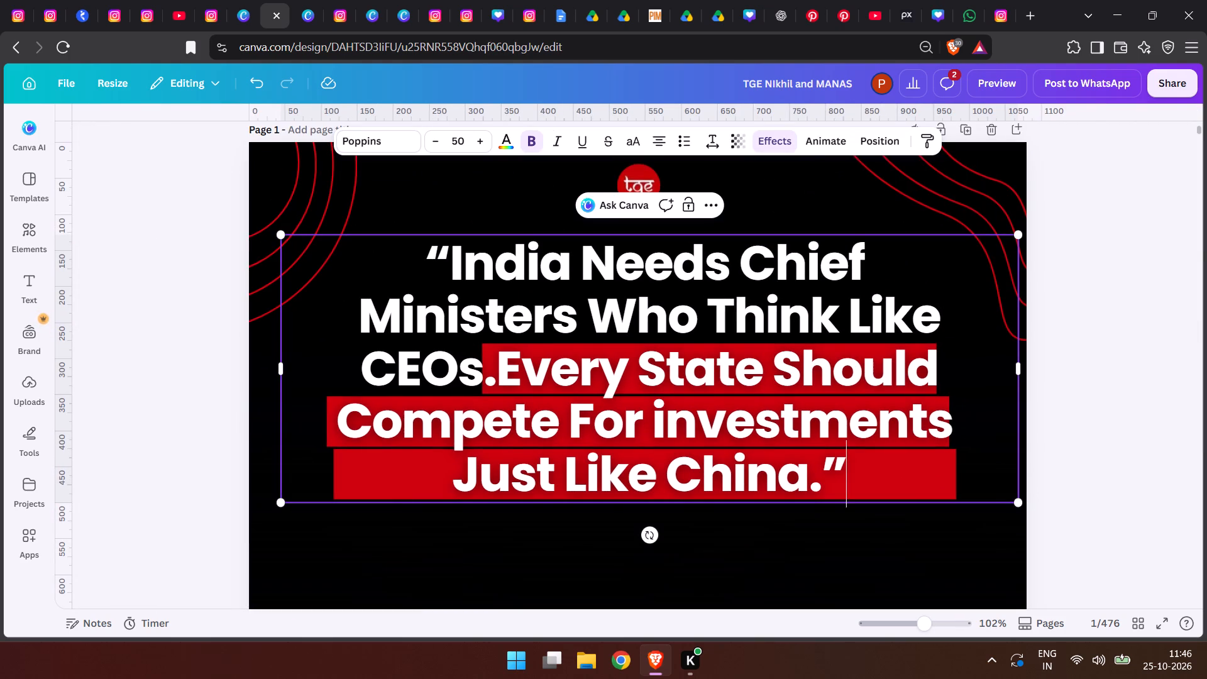
Select the fifth-line red bar through the layer list and shorten it from both ends to fit "Just Like China.”".
click(883, 137)
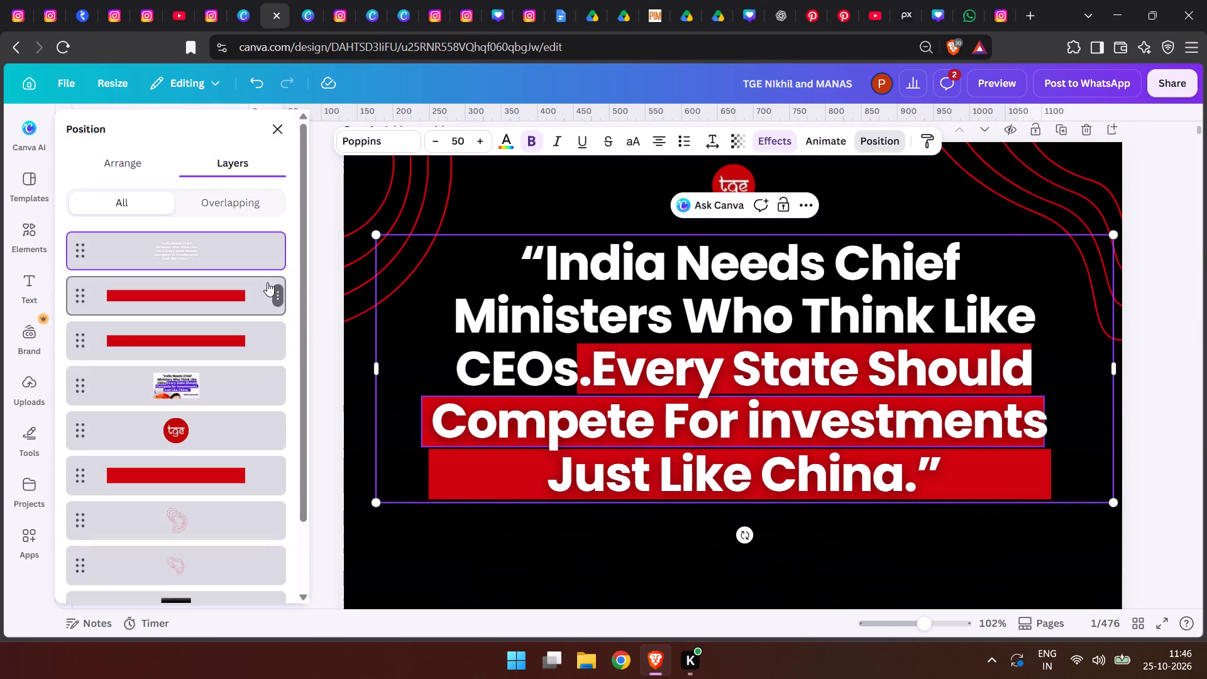
click(267, 282)
click(240, 480)
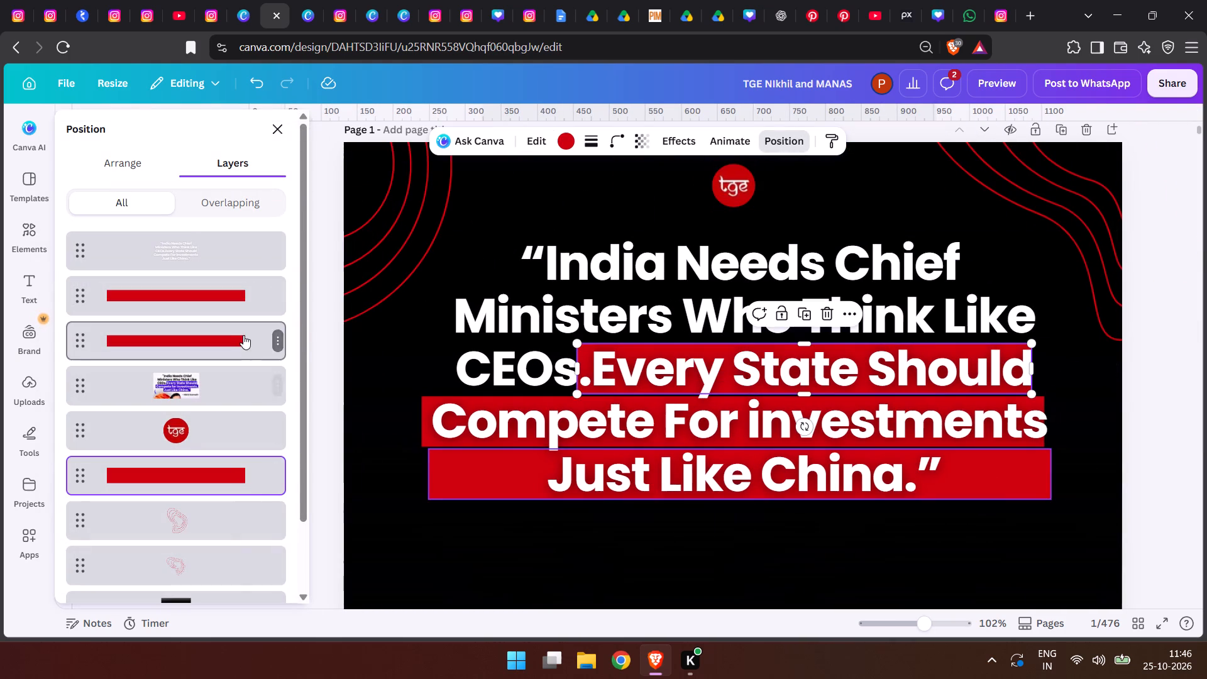
click(243, 335)
drag(1053, 473, 960, 487)
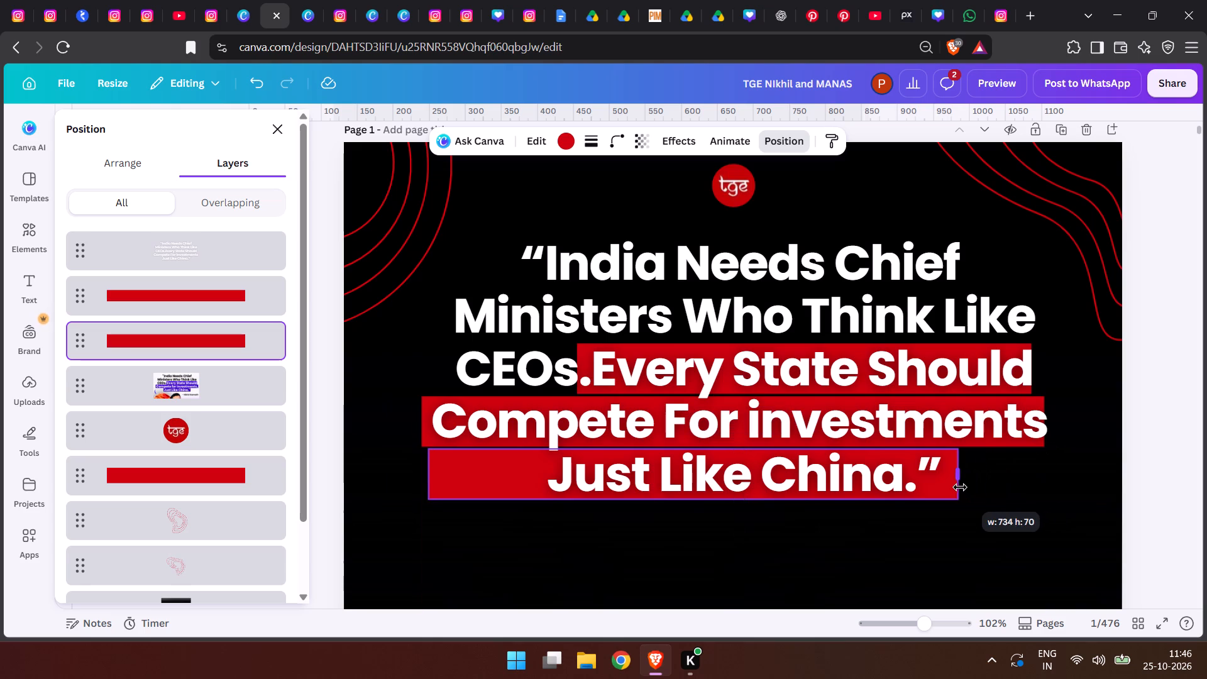
drag(960, 487, 955, 487)
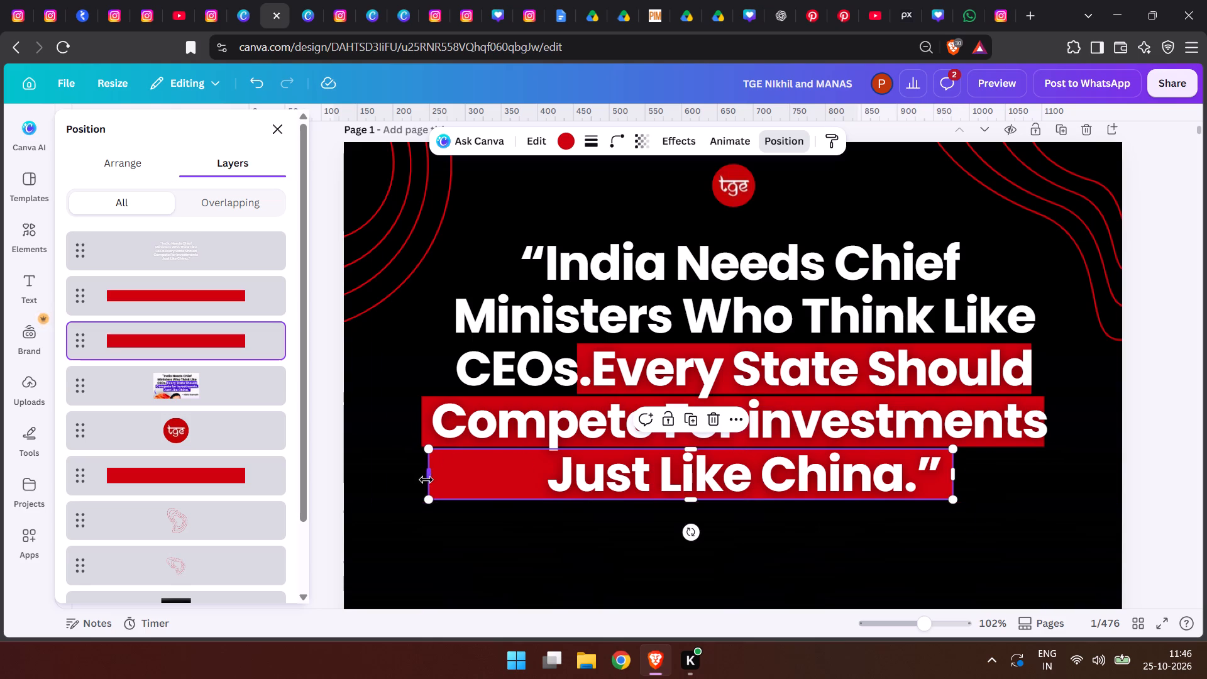
drag(426, 480, 543, 480)
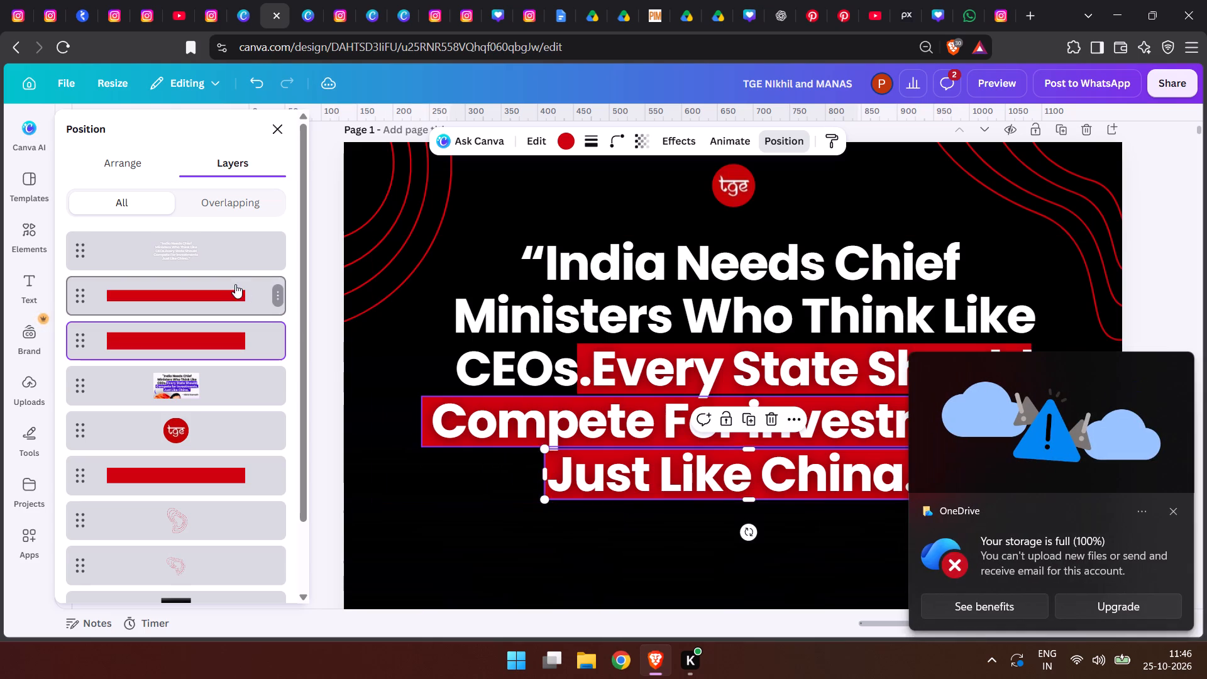
Fine-tune both ends of the fourth-line red bar so it fits evenly around "Compete For investments".
click(233, 285)
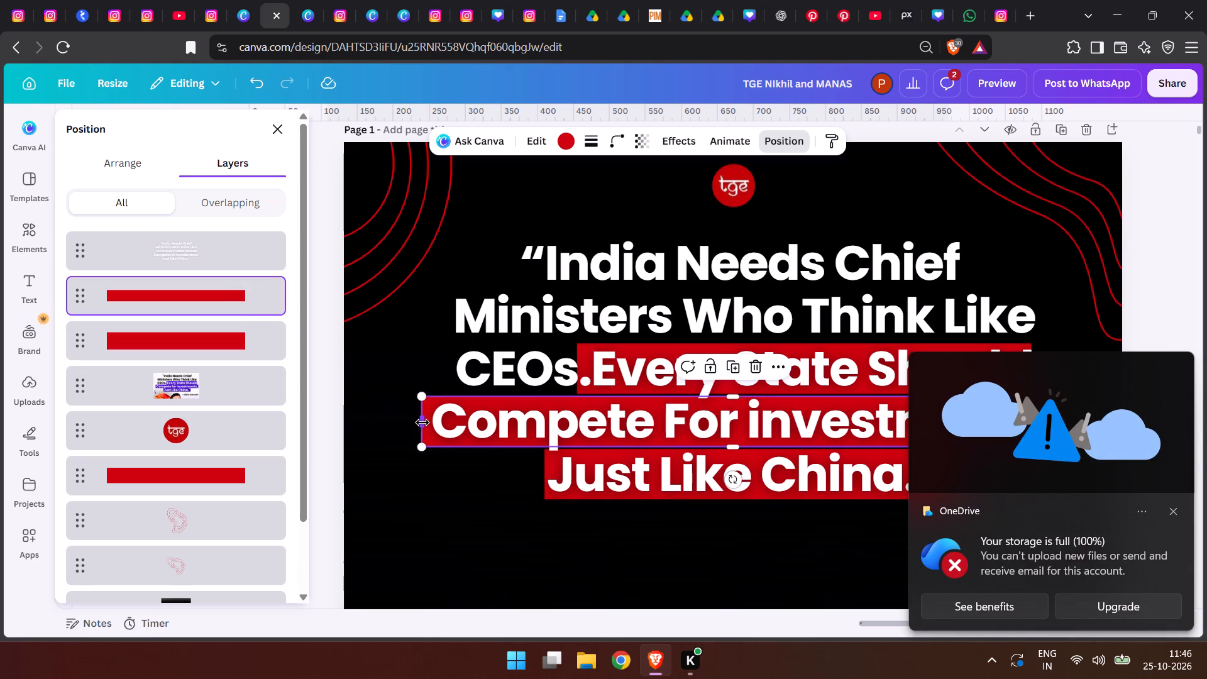
click(422, 422)
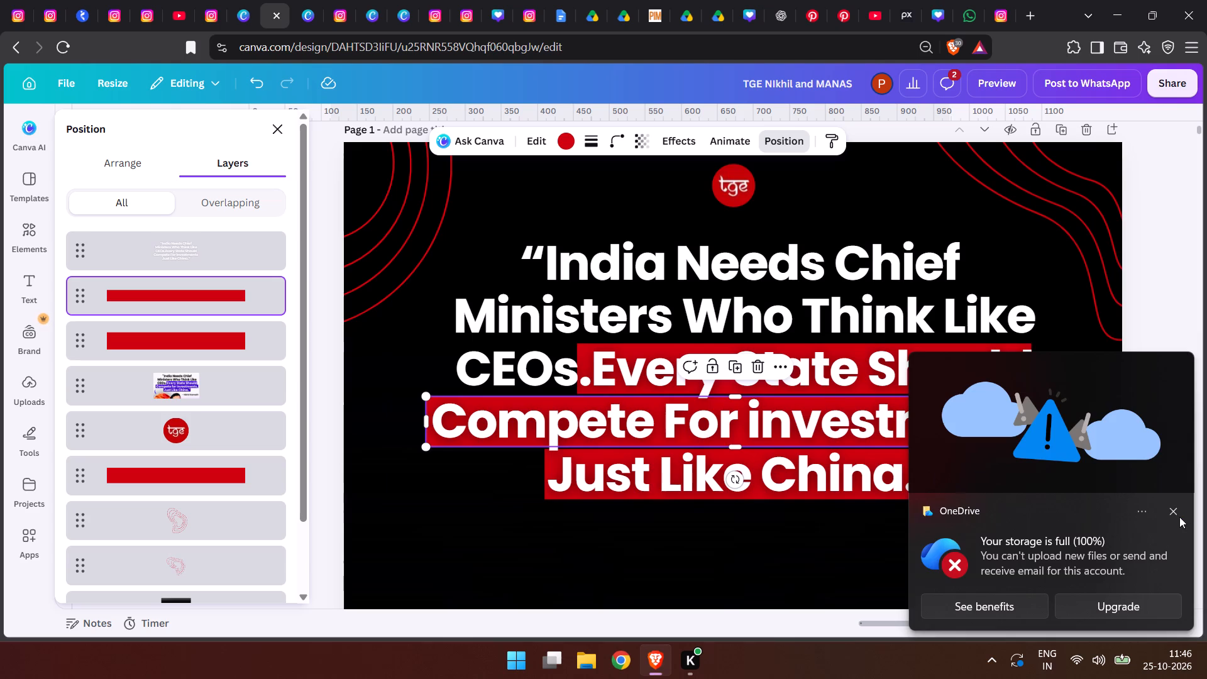
click(1179, 517)
drag(1041, 421, 1047, 420)
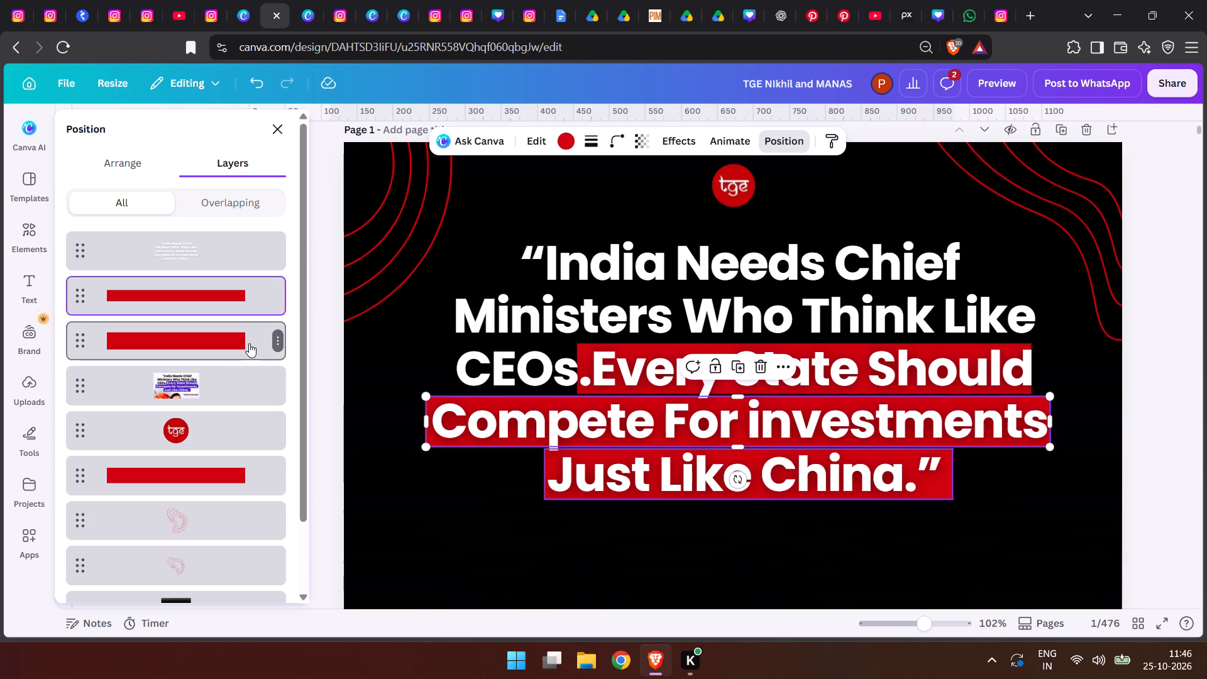
Adjust both ends of the third-line red bar so it covers only "Every State Should", leaving out the period after "CEOs".
click(234, 350)
click(246, 482)
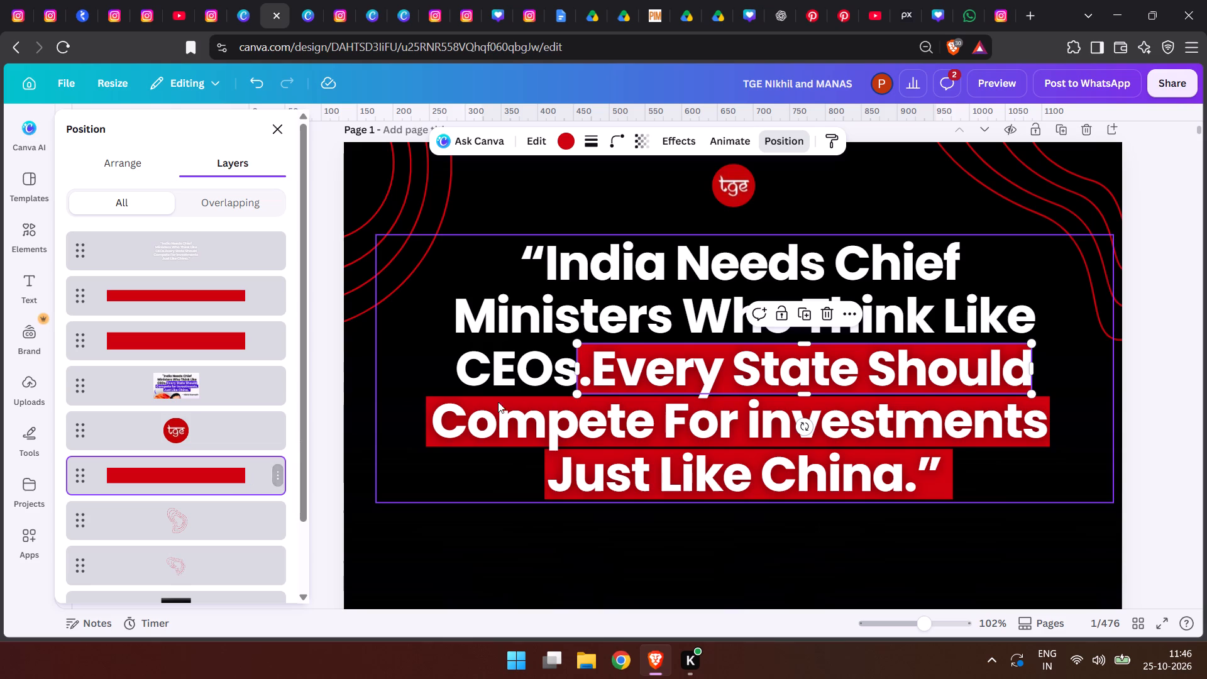
drag(579, 369, 593, 372)
drag(1034, 372, 1037, 372)
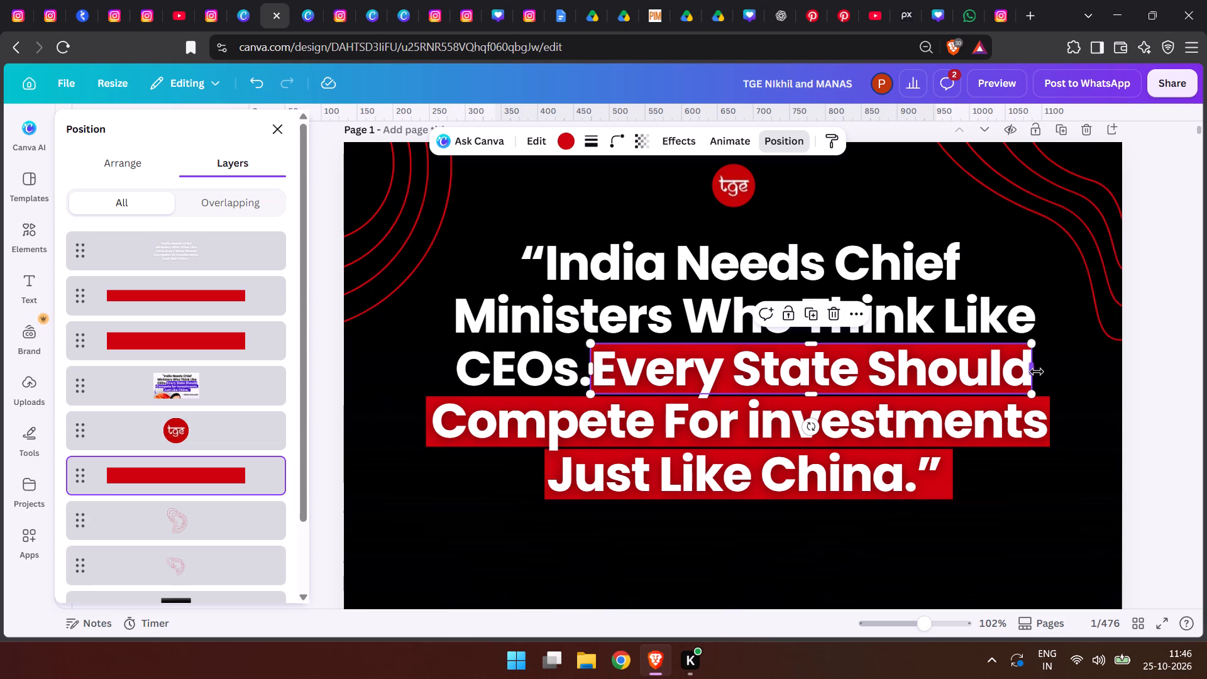
drag(1037, 372, 1040, 372)
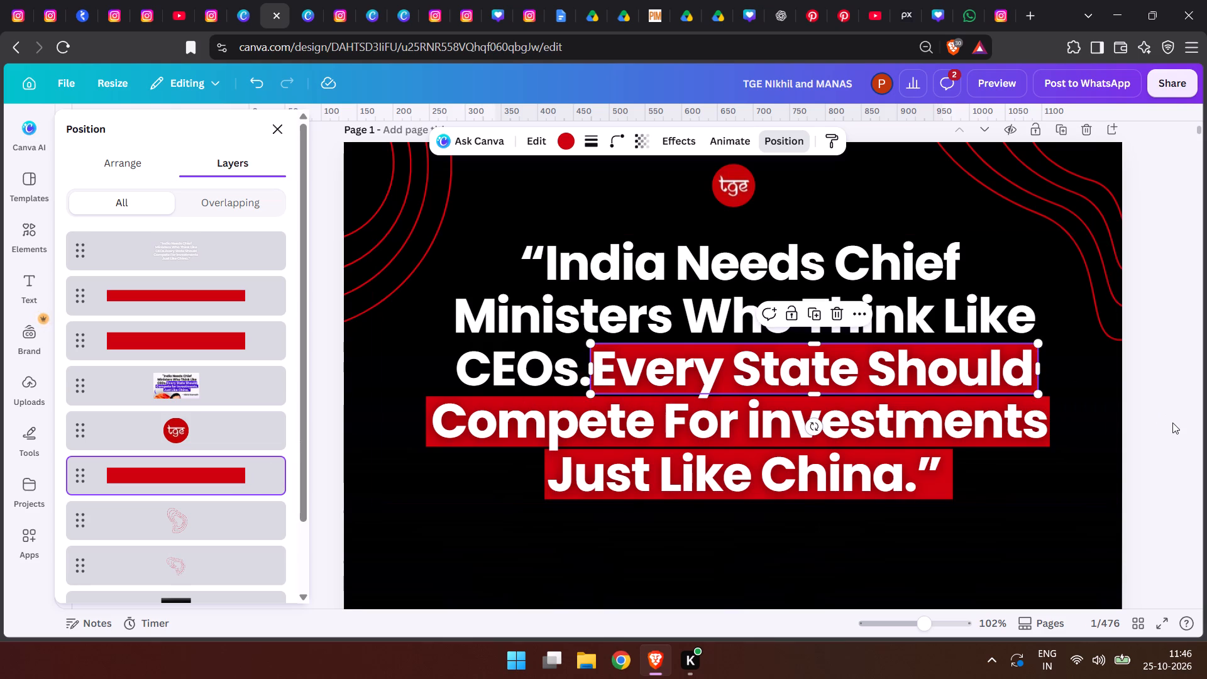
double_click(1172, 422)
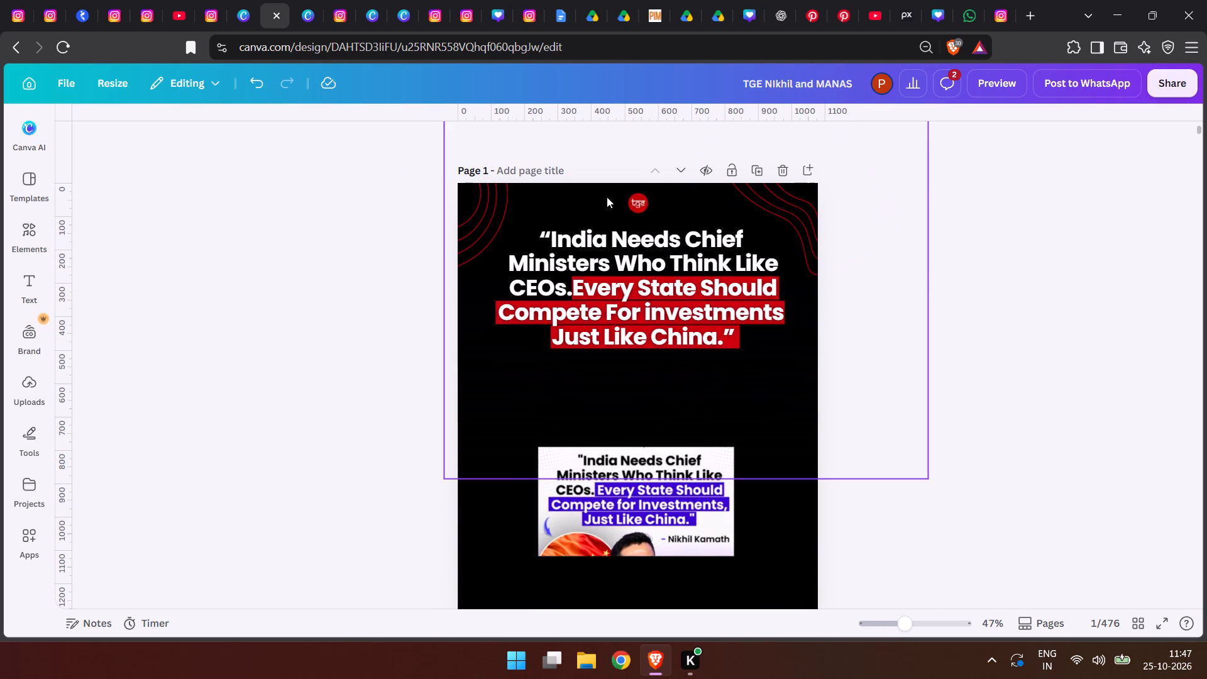
Move the round tge logo slightly down, closer to the headline, keeping it horizontally centred.
drag(641, 201, 640, 206)
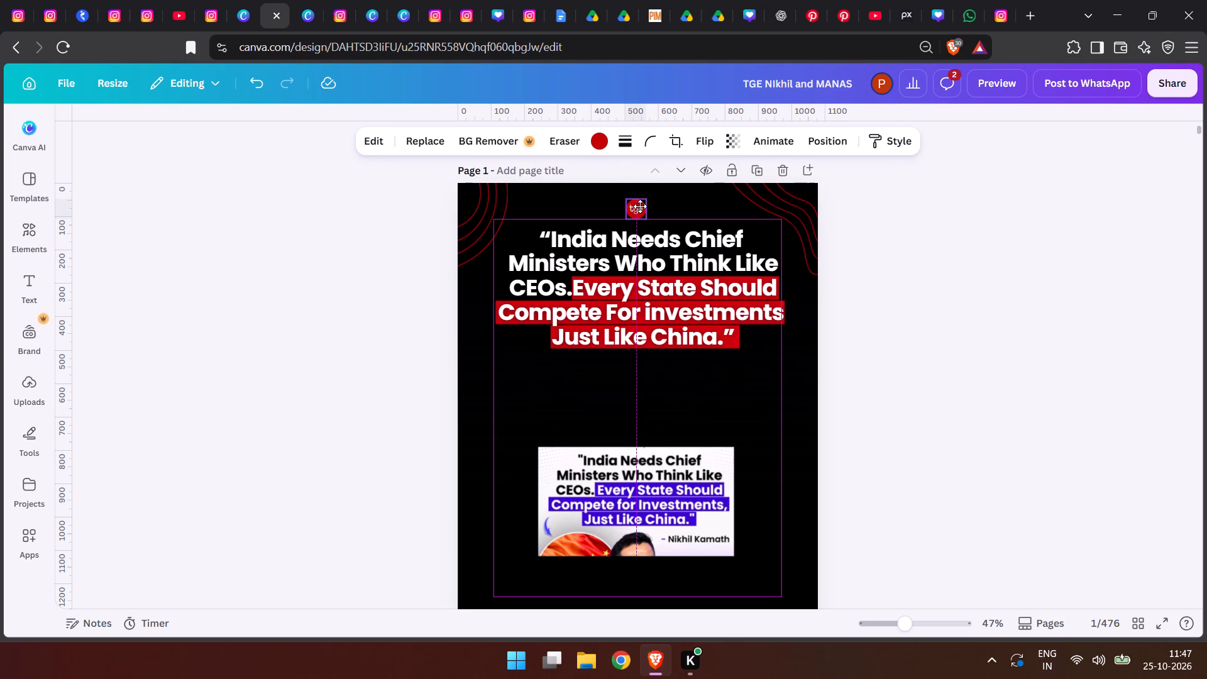
drag(640, 206, 639, 207)
click(1063, 334)
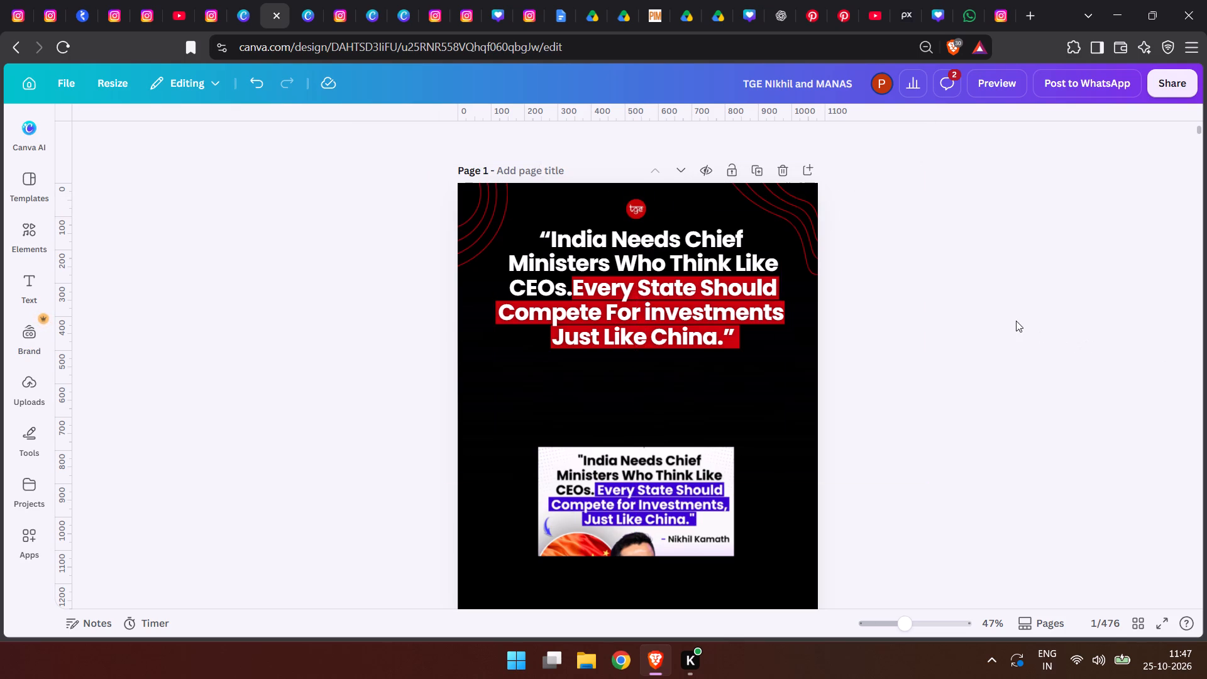
Set the headline text box's Y position to 130 px.
click(698, 292)
click(869, 144)
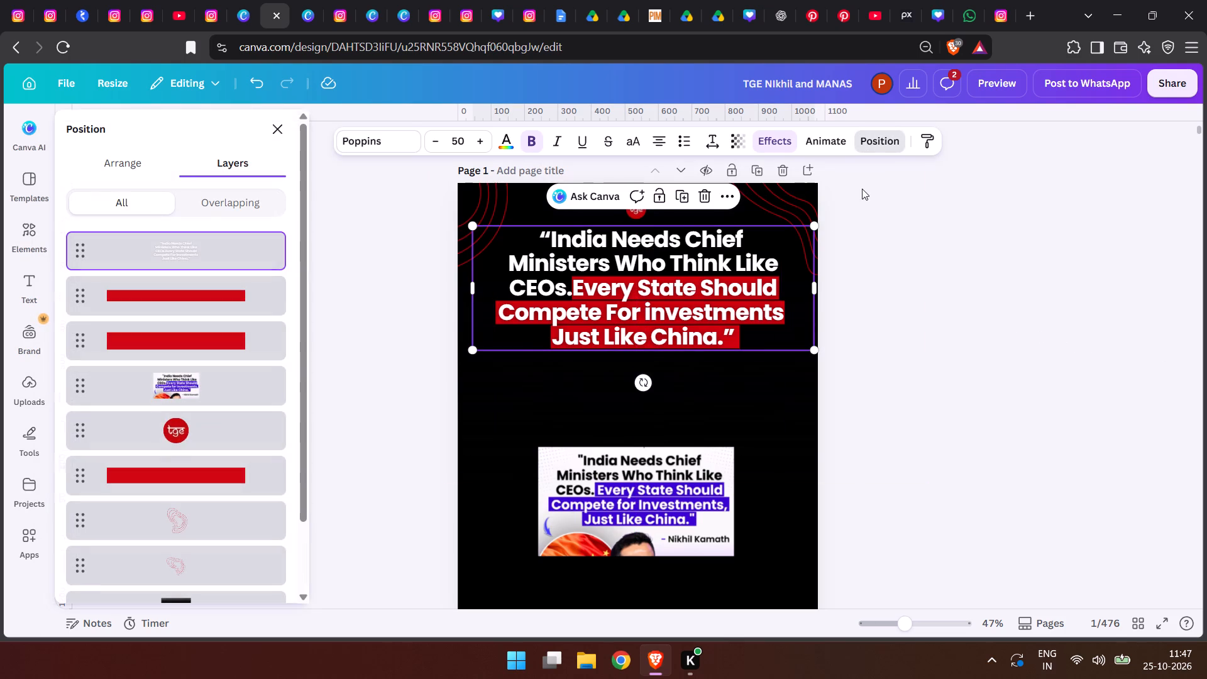
click(121, 159)
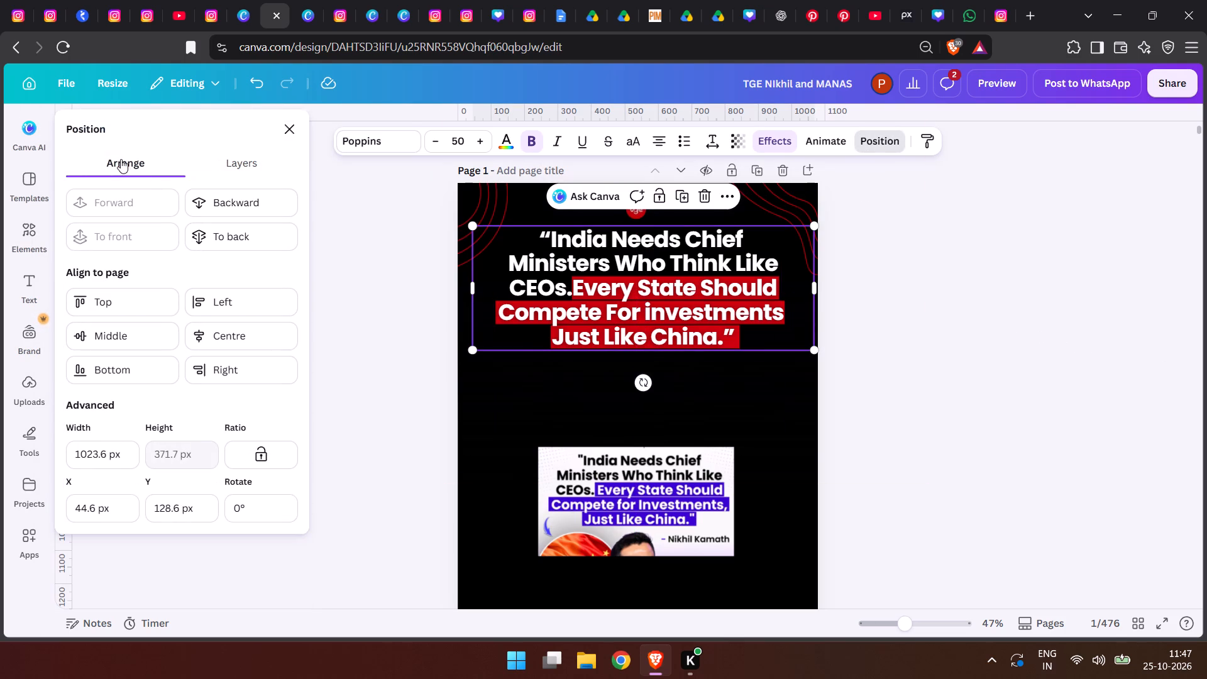
click(197, 499)
key(BackSpace)
key(BackSpace)
key(BackSpace)
key(BackSpace)
text(30)
key(Return)
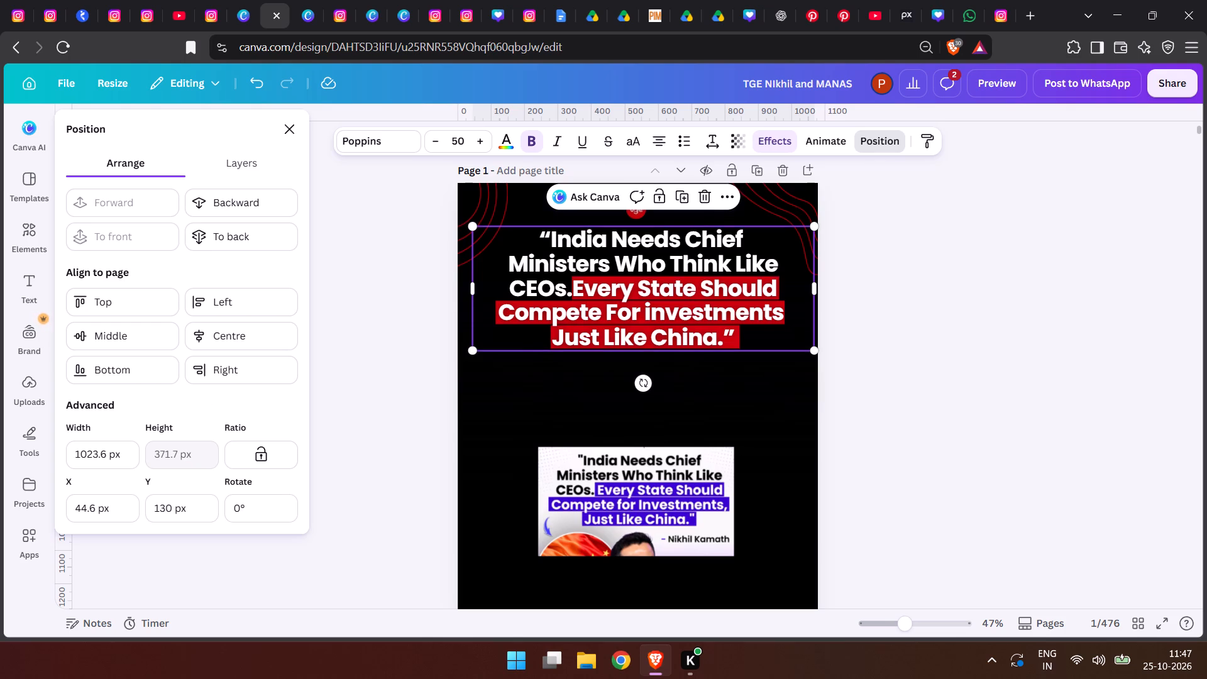
triple_click(956, 398)
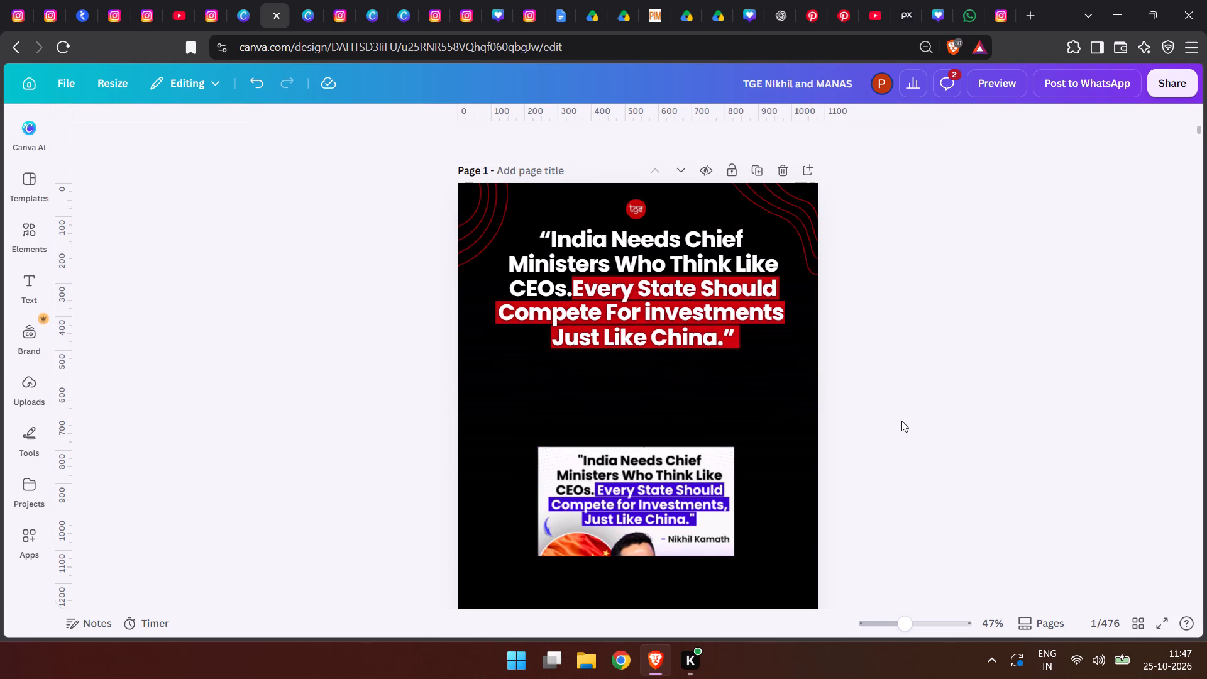
Delete the reference quote image below the headline on page 1.
scroll(909, 422, down, 1)
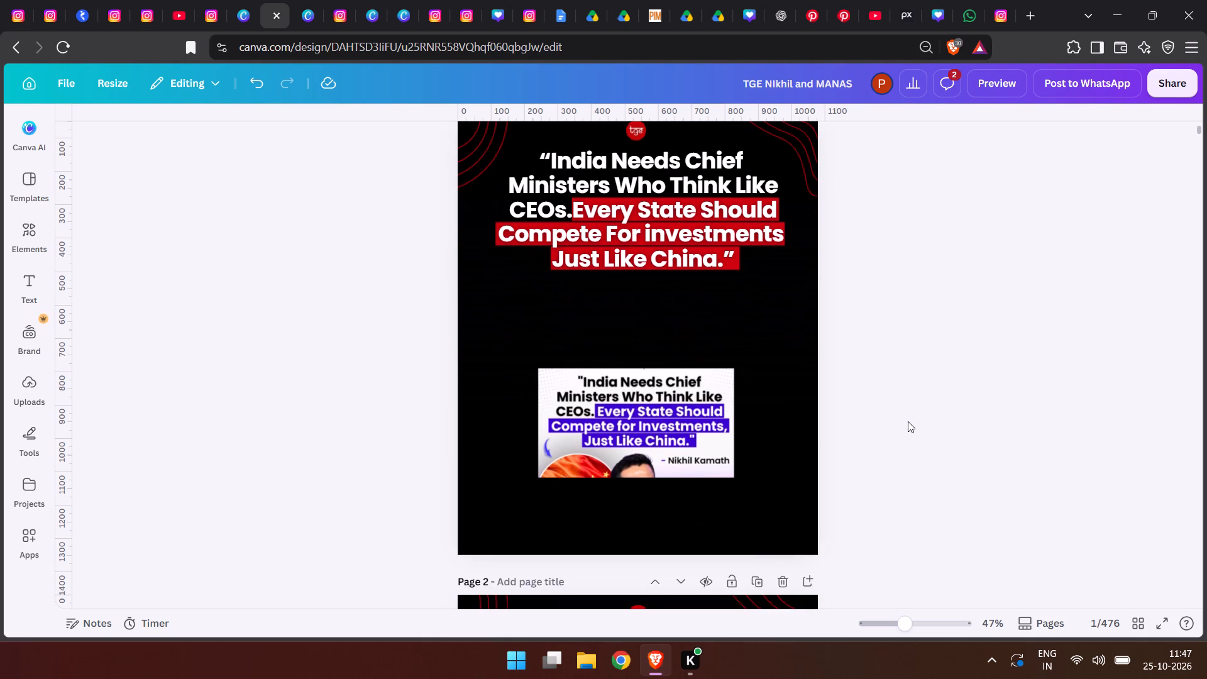
click(646, 426)
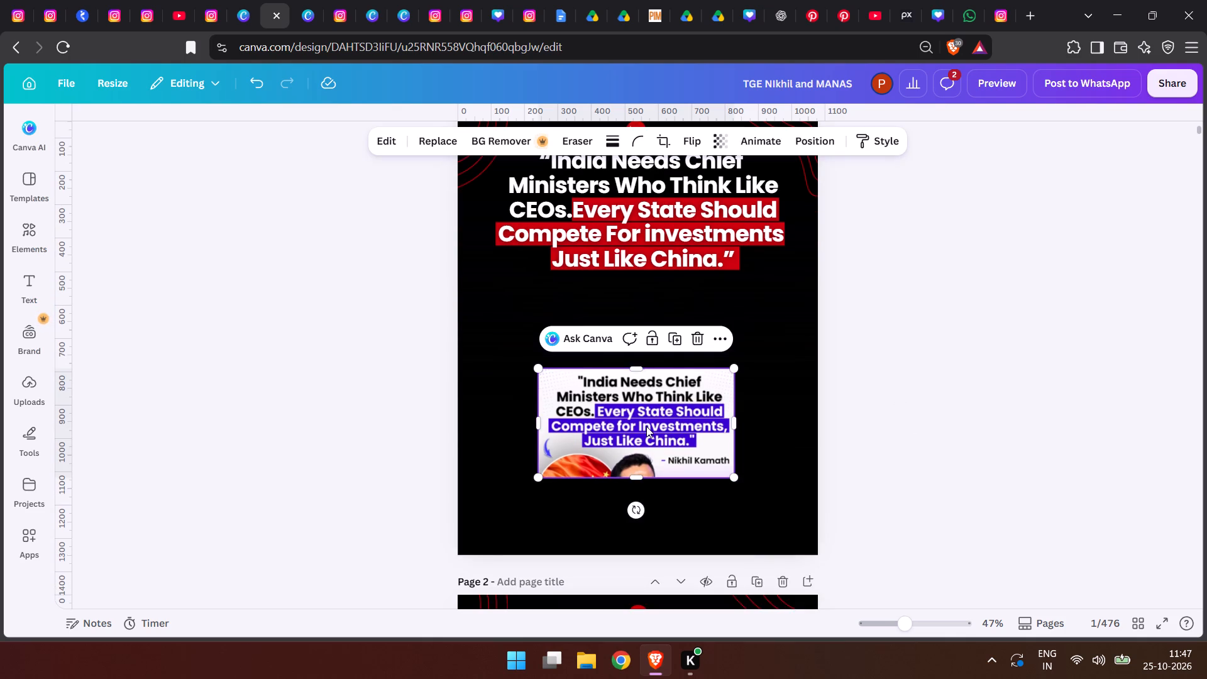
key(Delete)
Duplicate the headline text box and place the copy in the empty area below the headline.
click(754, 170)
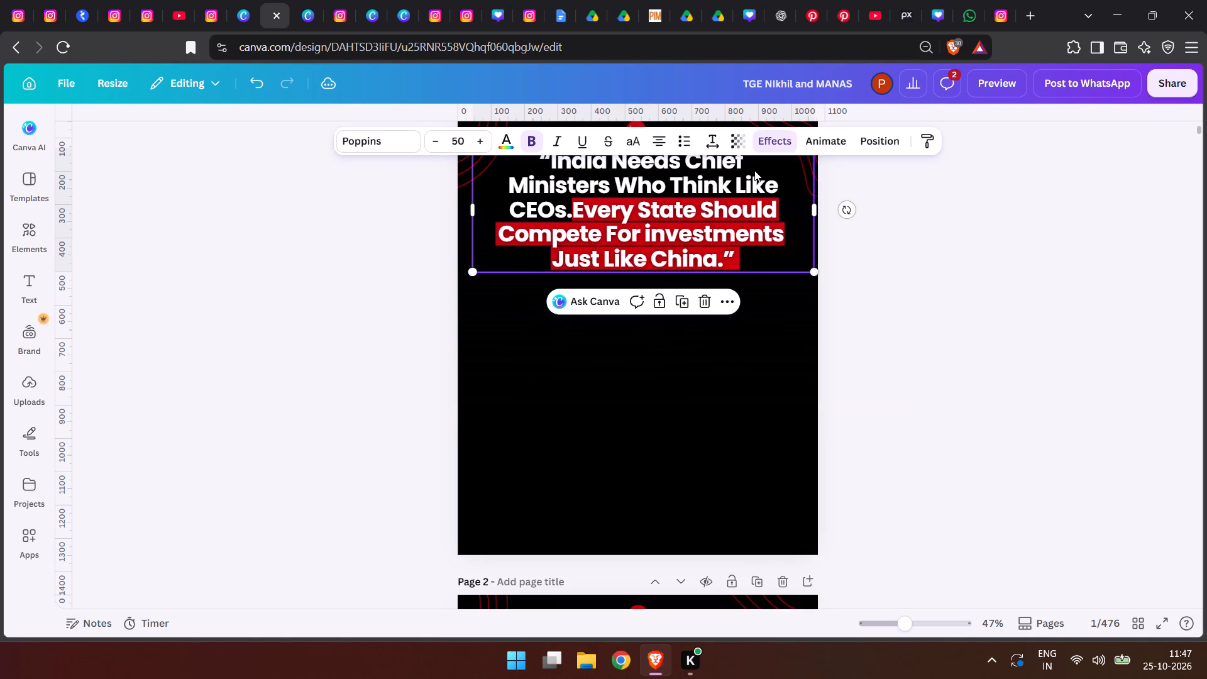
key(ctrl+d)
drag(708, 196, 671, 404)
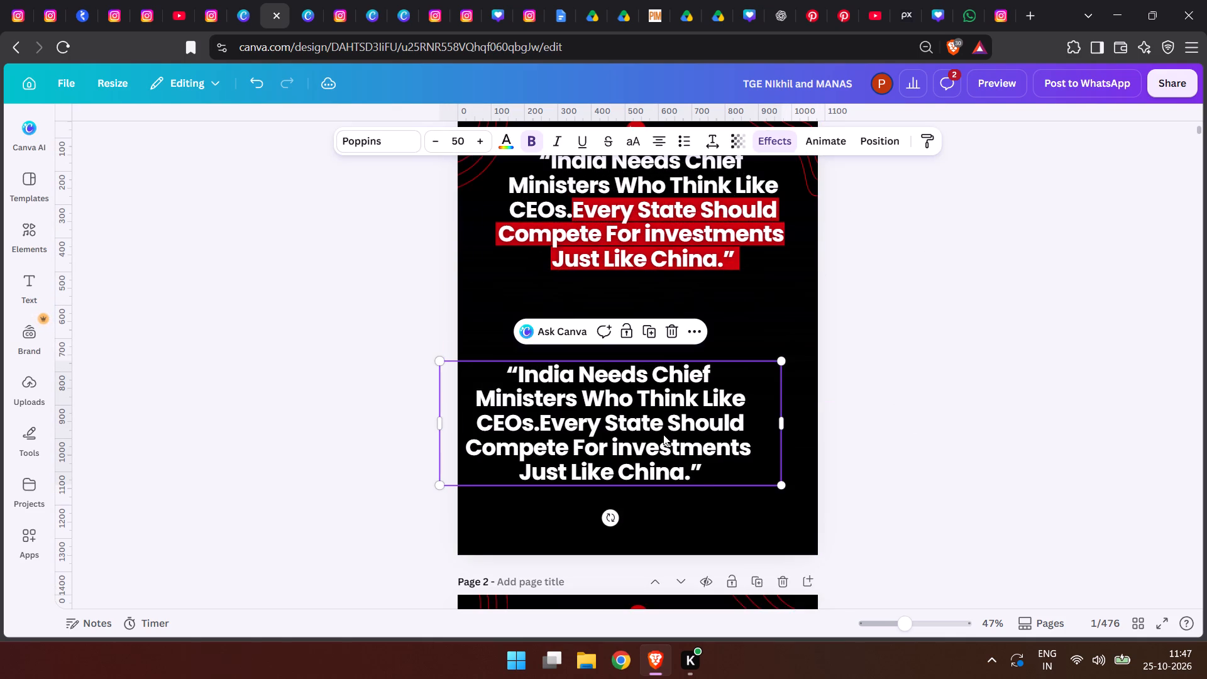
Replace the duplicated text with the quote's attribution, beginning with "-Nik".
click(664, 435)
key(minus)
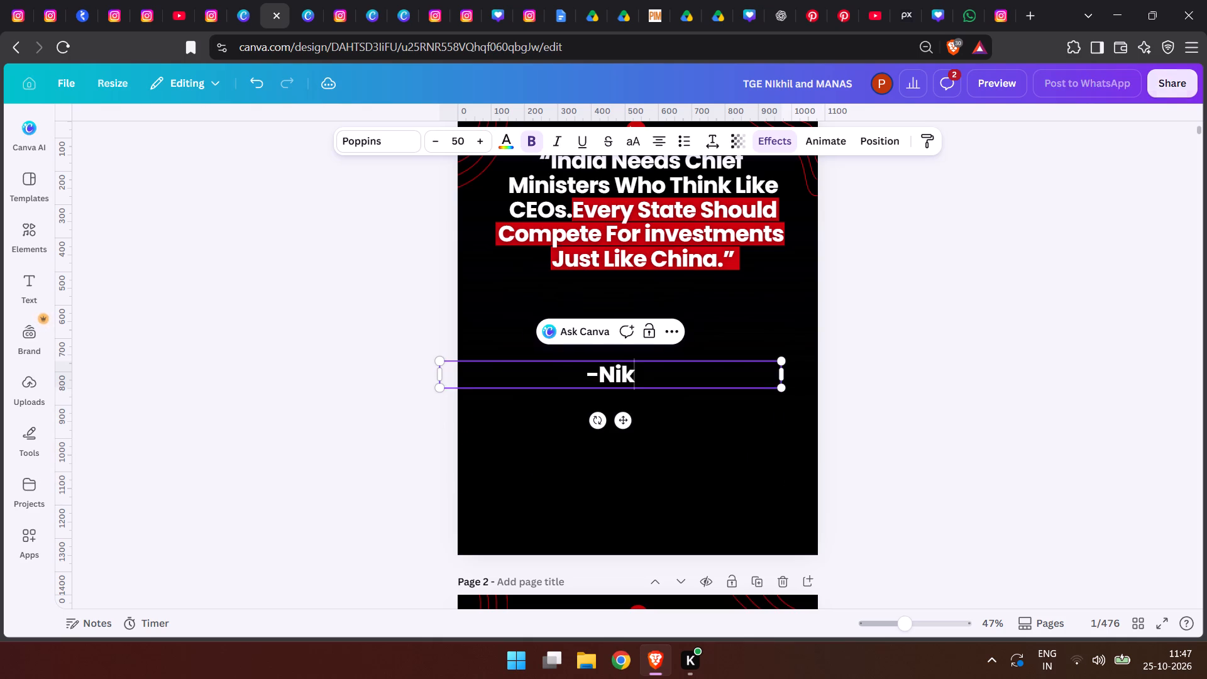
Extend the attribution text below the headline to read "-Nikhik".
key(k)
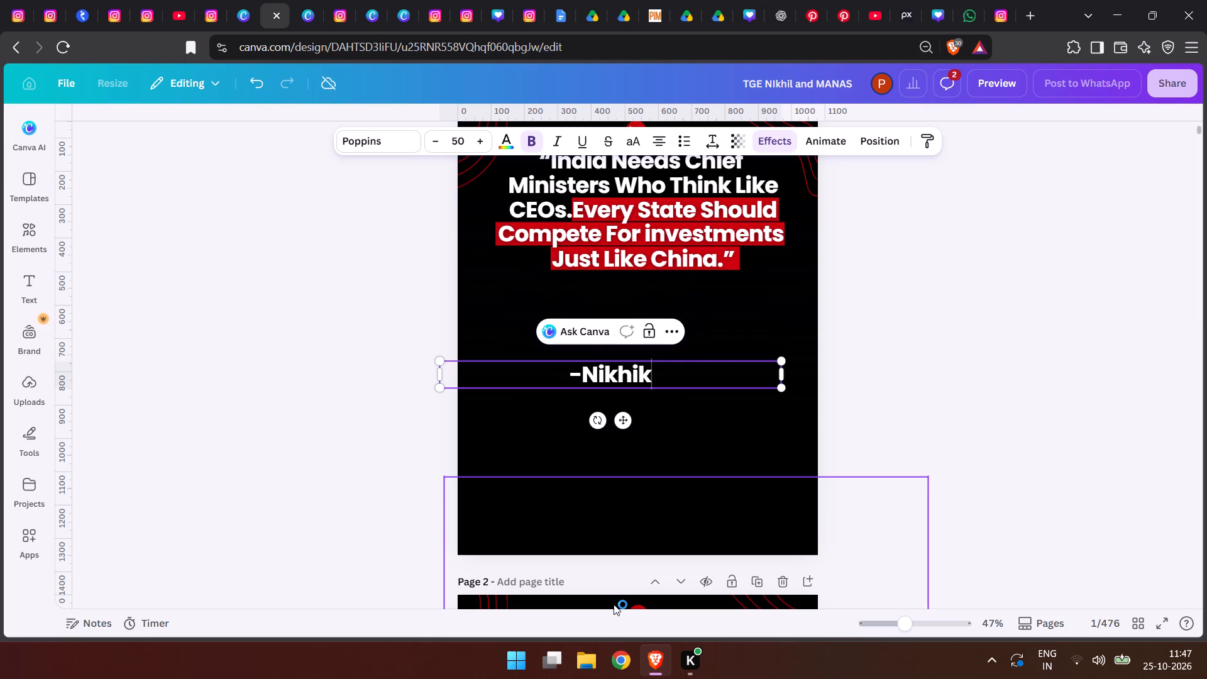
Switch to the Windows Wi-Fi network list, refresh it and look through the available networks for a connection.
click(1067, 664)
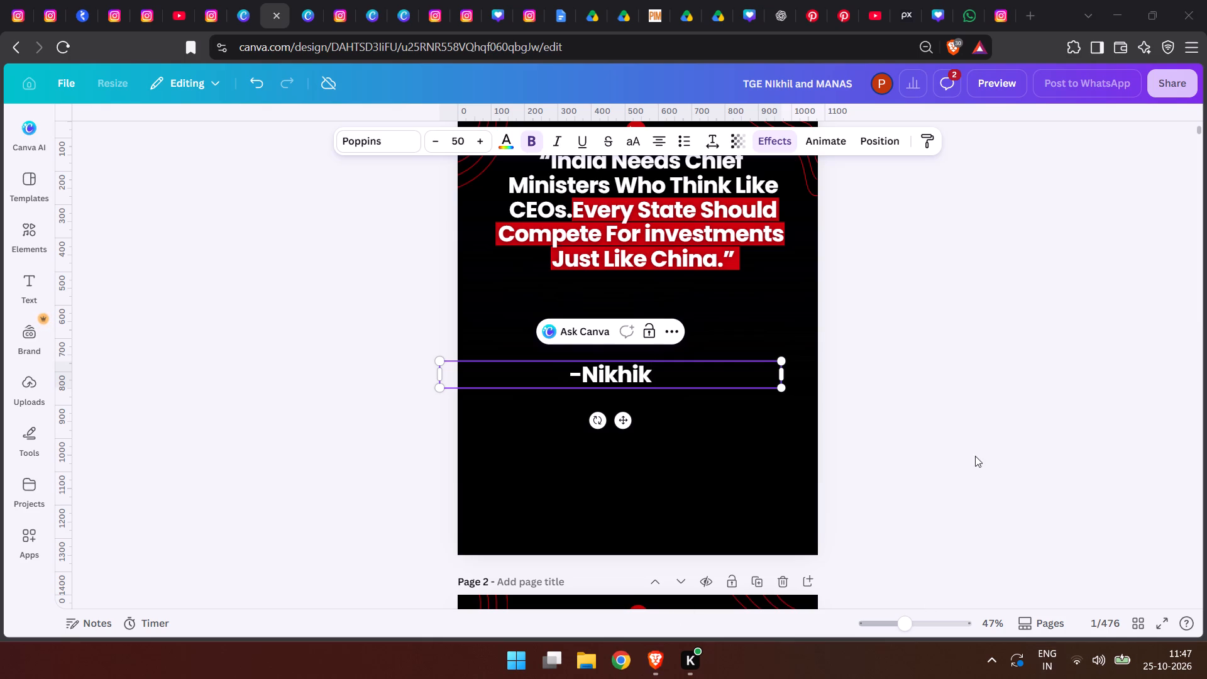
click(1091, 670)
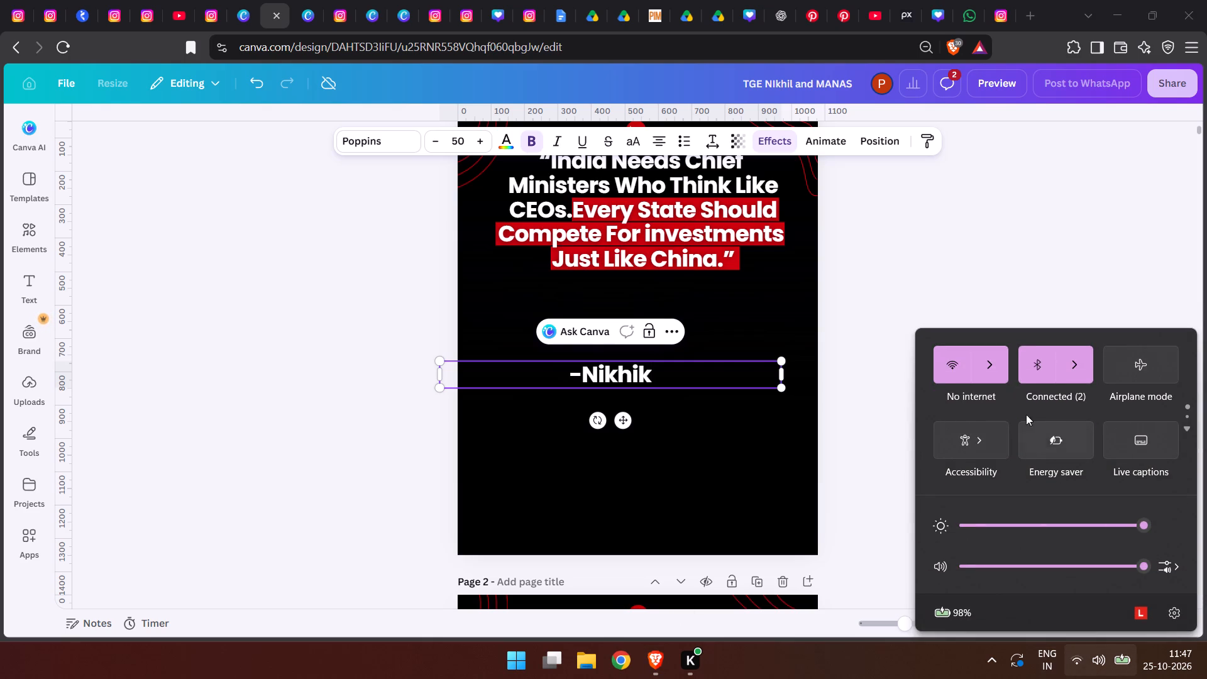
click(984, 350)
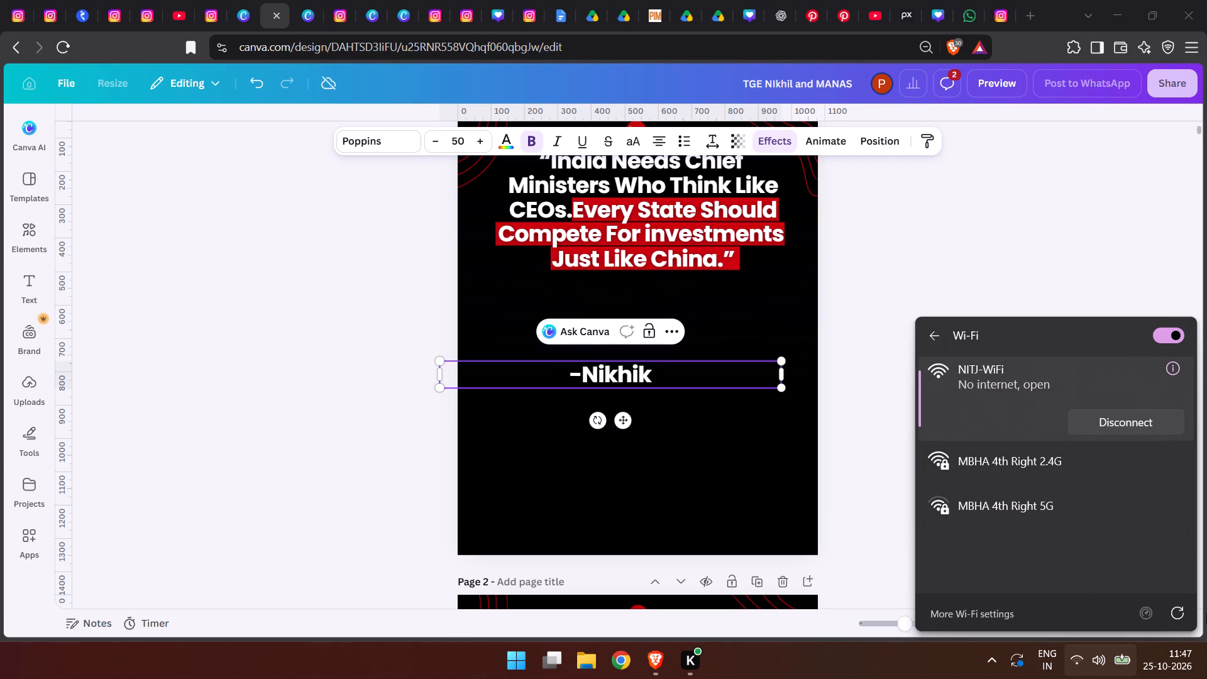
click(1180, 623)
scroll(1101, 526, down, 3)
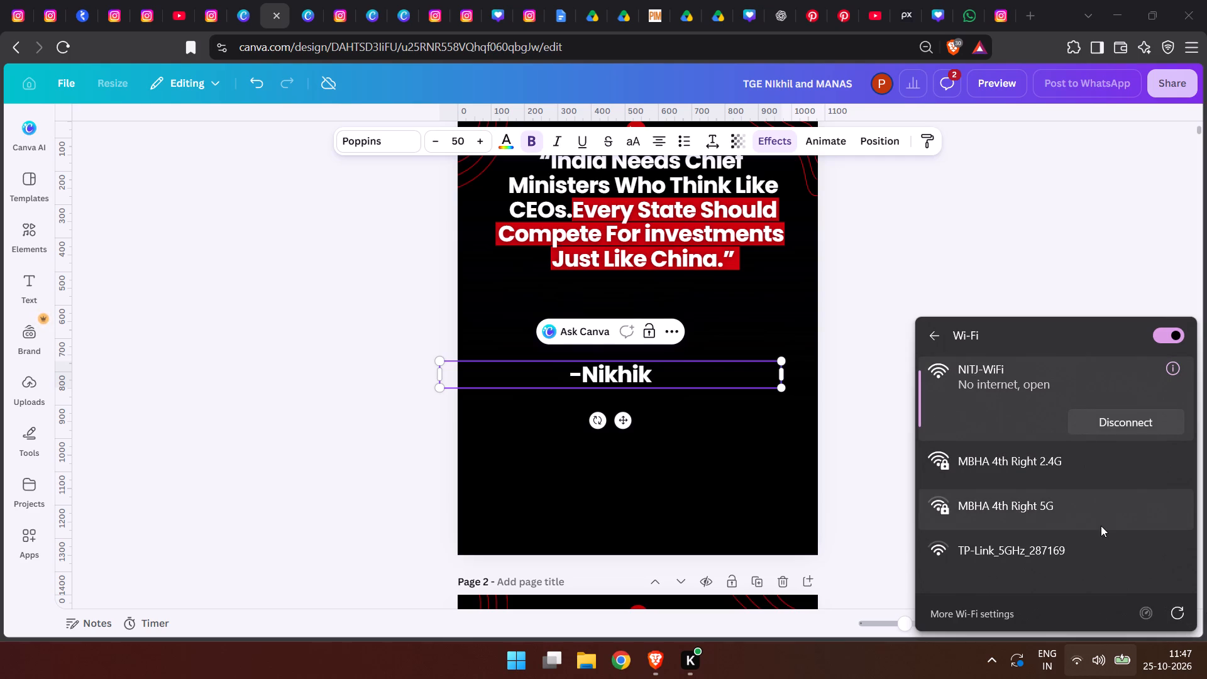
scroll(1101, 526, down, 2)
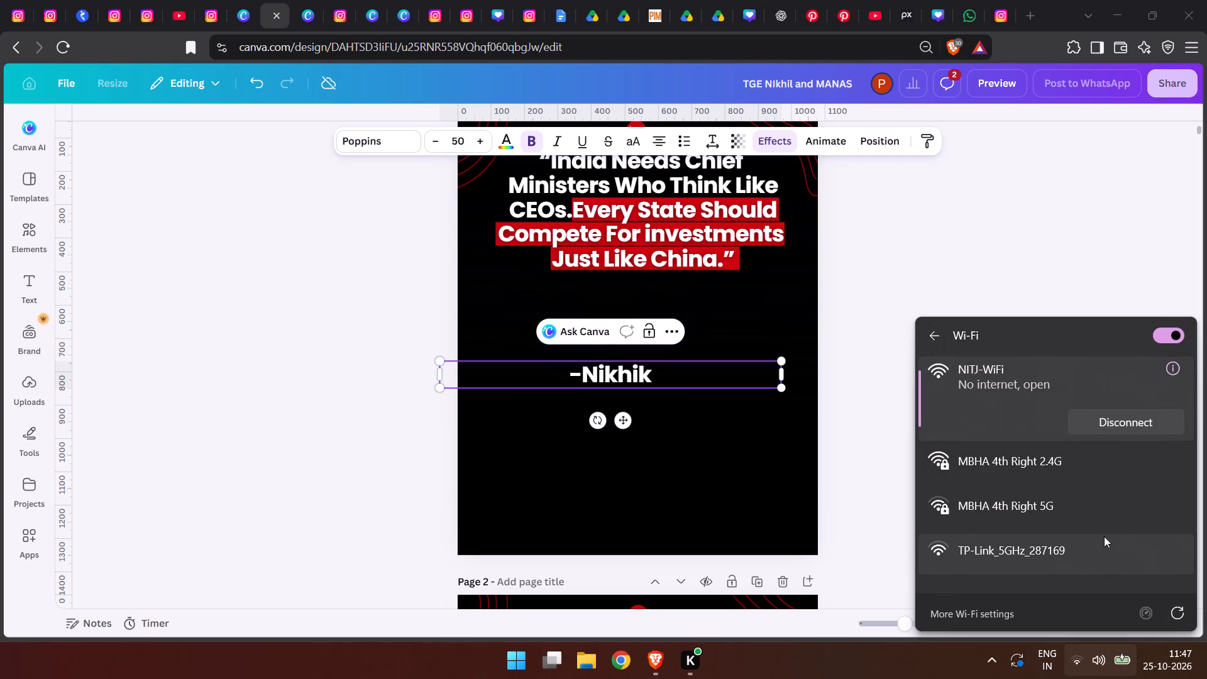
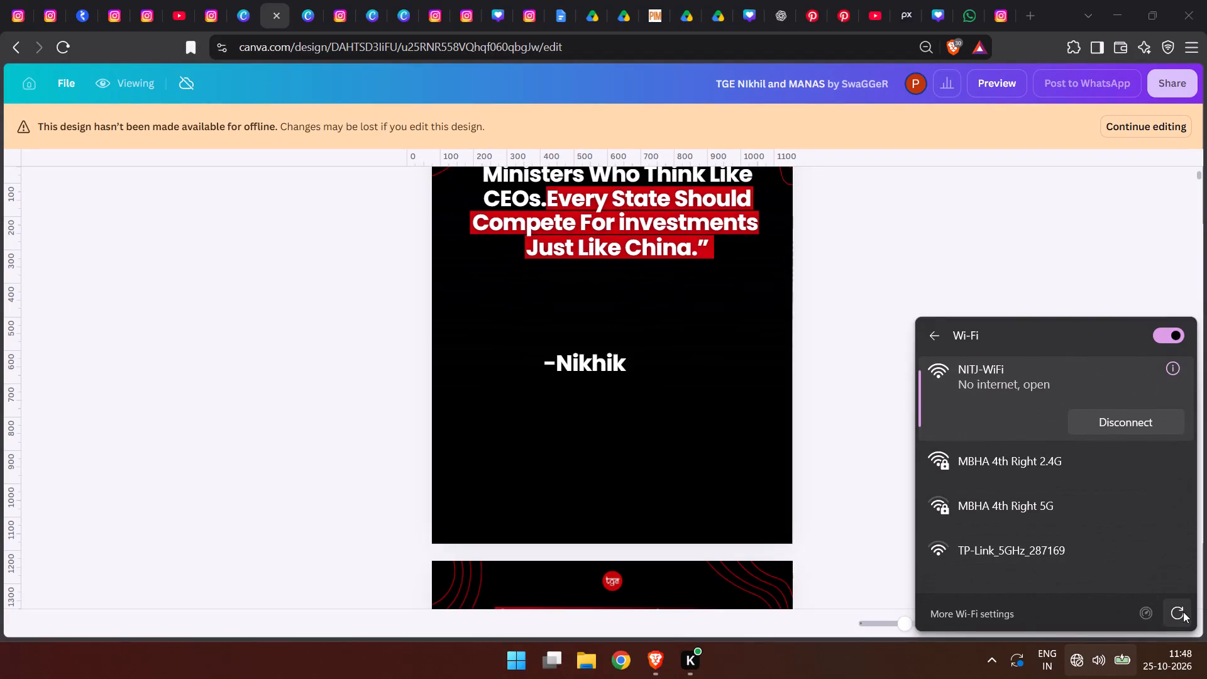
Refresh the list of available Wi-Fi networks and connect to the secured network R NP 5G 5th MBHA.
click(1183, 612)
scroll(1094, 529, down, 3)
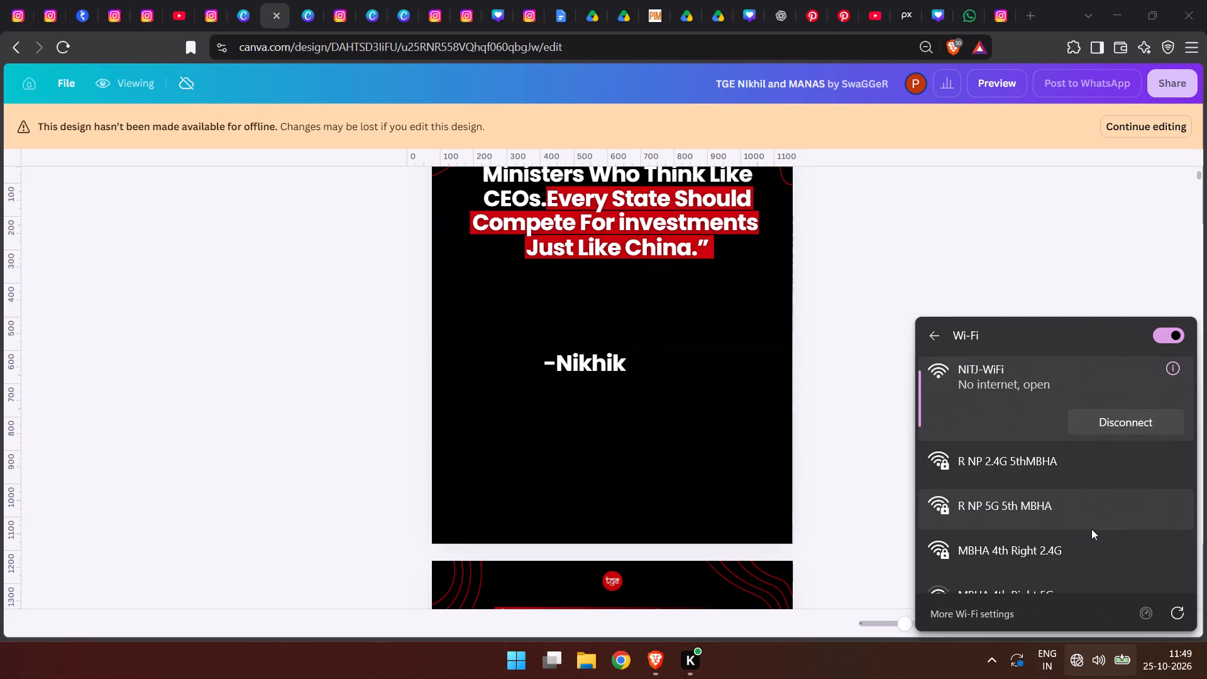
click(1057, 505)
click(1115, 539)
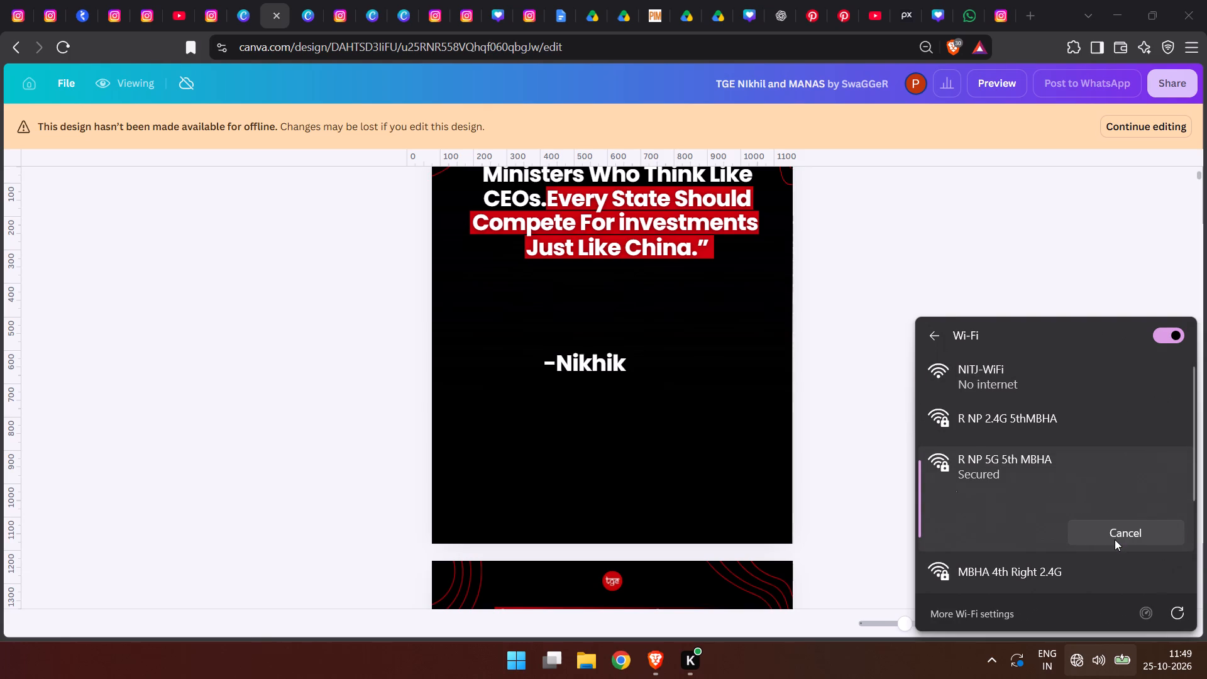
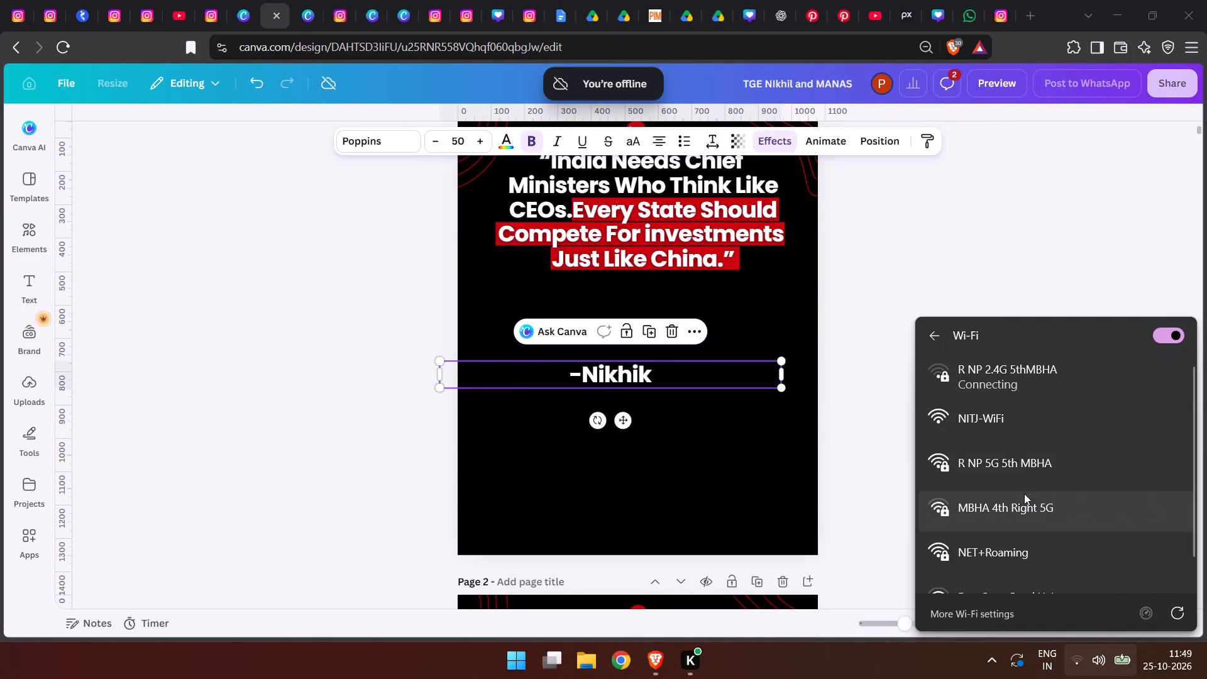
Connect to the "R NP 5G 5th MBHA" Wi-Fi network, and return to the design.
click(1037, 473)
click(1128, 547)
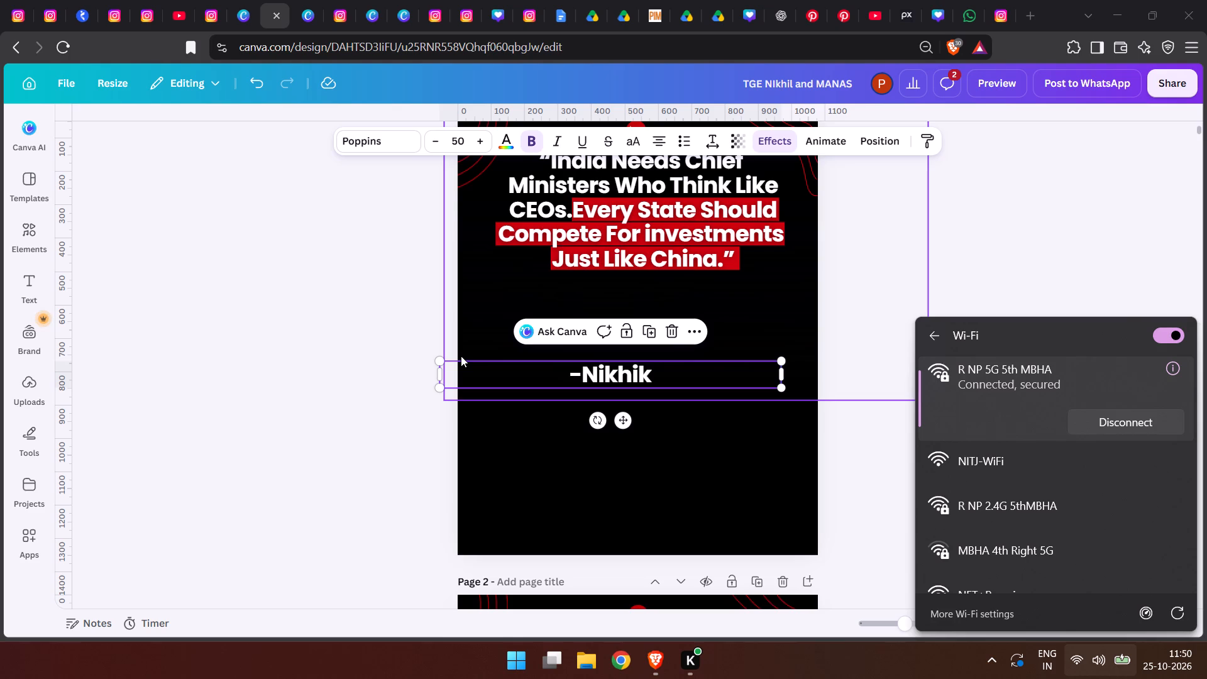
click(288, 336)
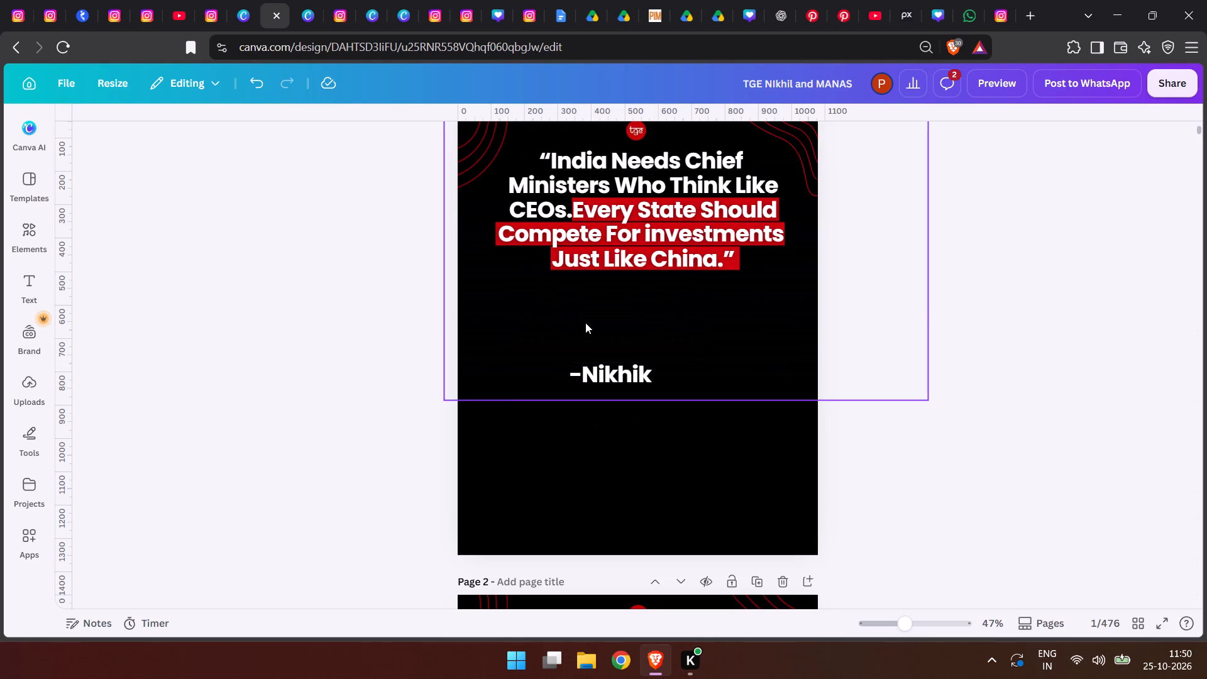
Correct the attribution text below the headline so that it reads "-Nikhil Kamath".
double_click(610, 363)
click(654, 383)
key(BackSpace)
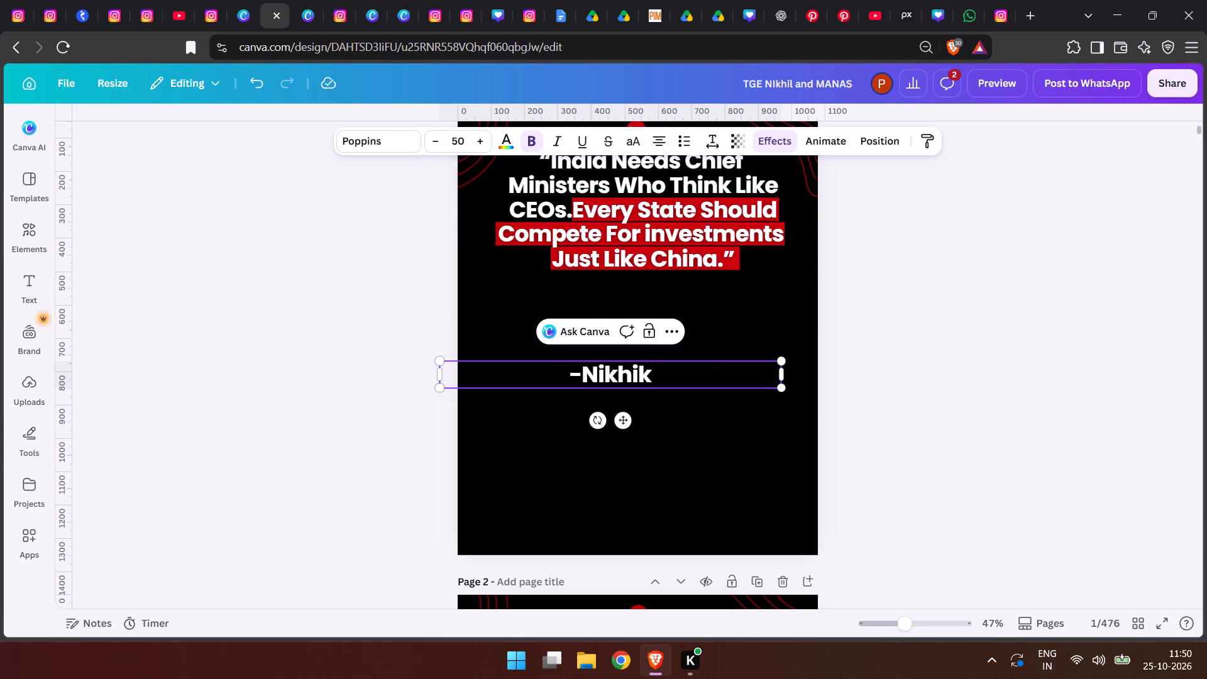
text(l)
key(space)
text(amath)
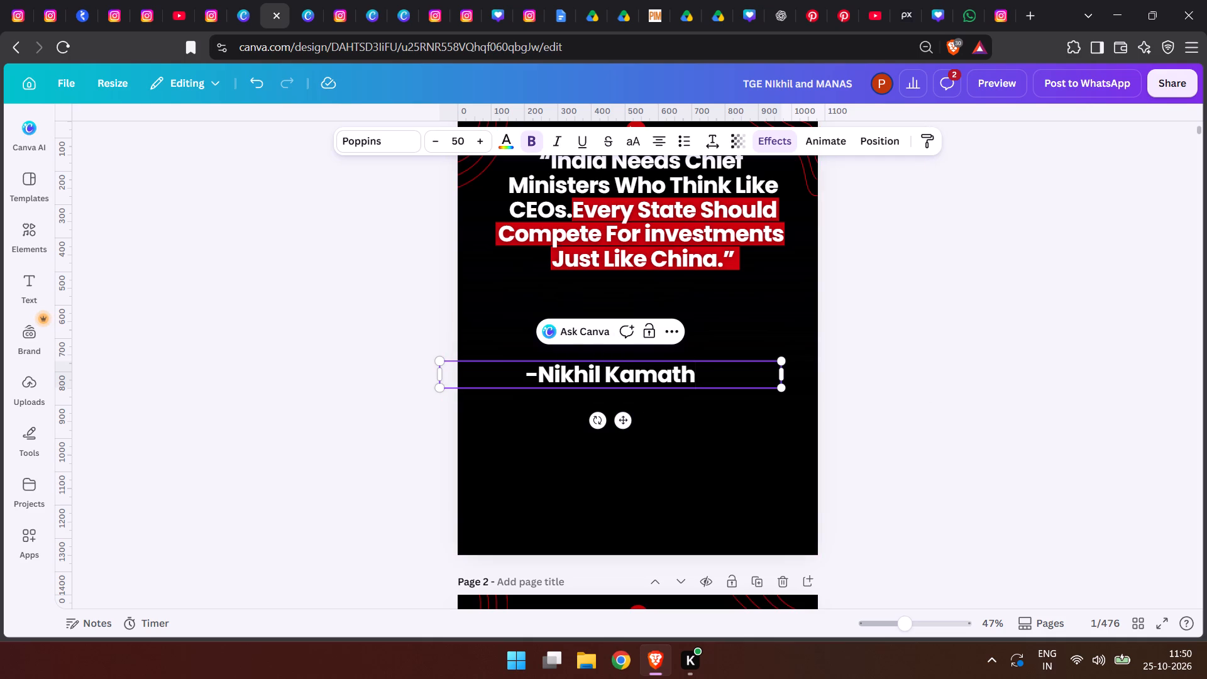
Narrow the attribution text box so it fits closely around the name on a single line.
drag(788, 377, 620, 348)
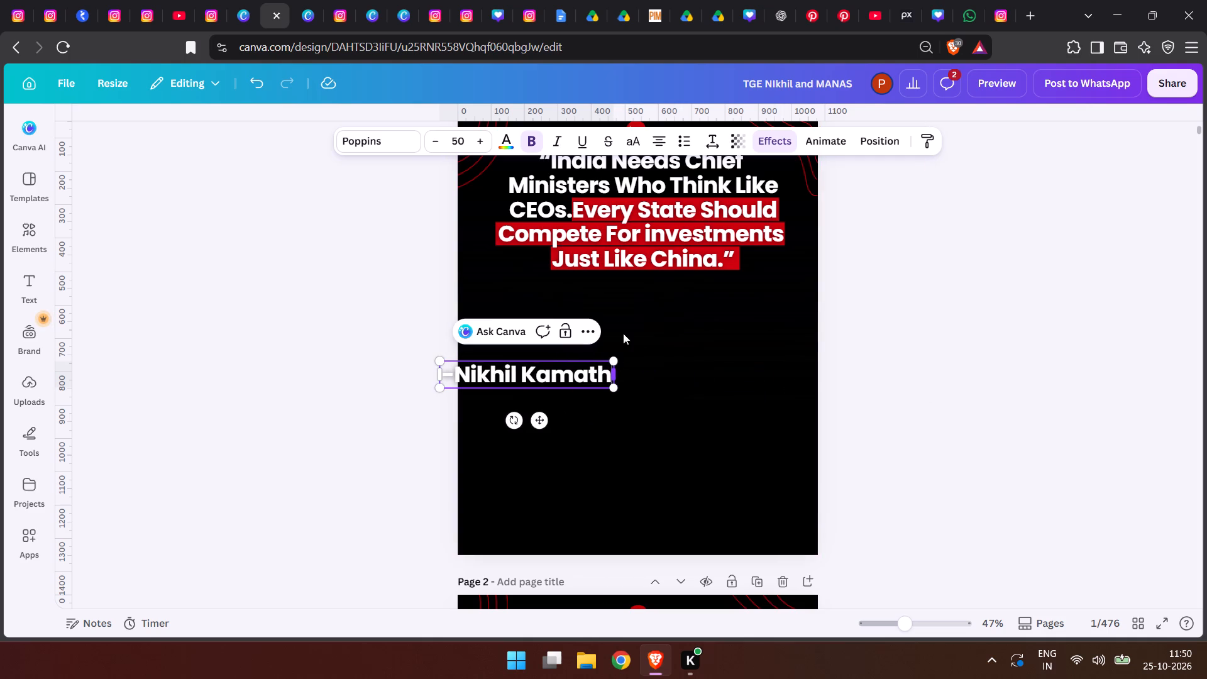
Set the font size of the attribution text on page 1 to 20.
click(453, 131)
text(20)
key(Return)
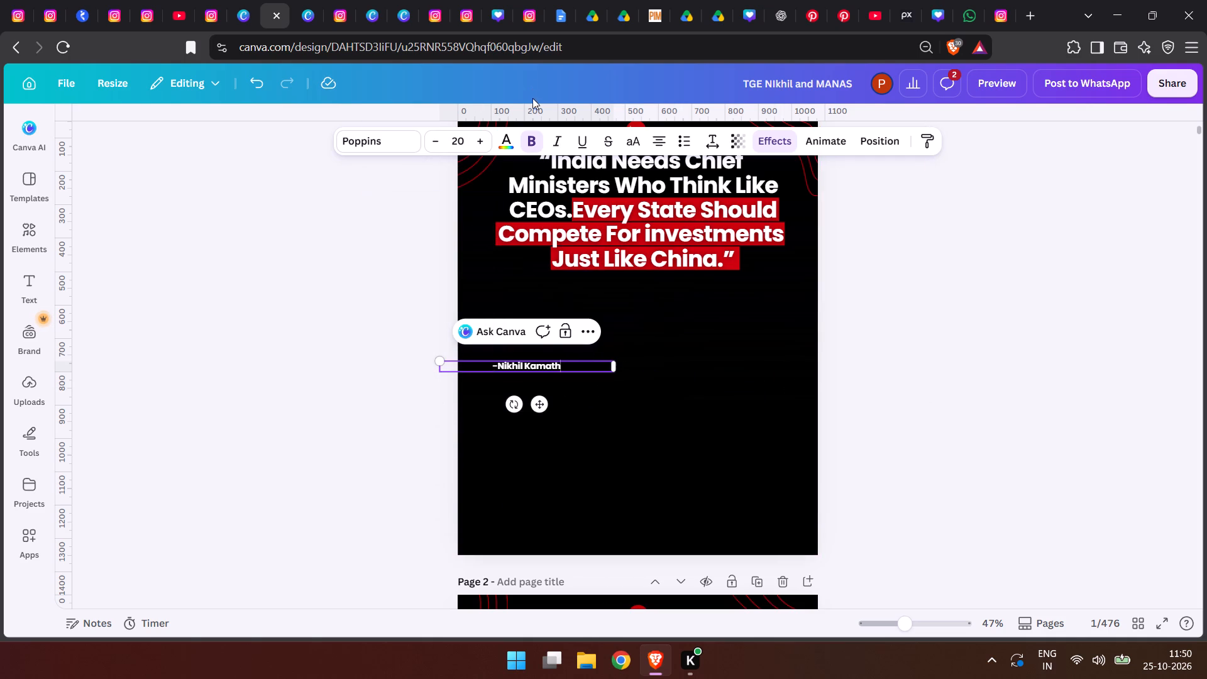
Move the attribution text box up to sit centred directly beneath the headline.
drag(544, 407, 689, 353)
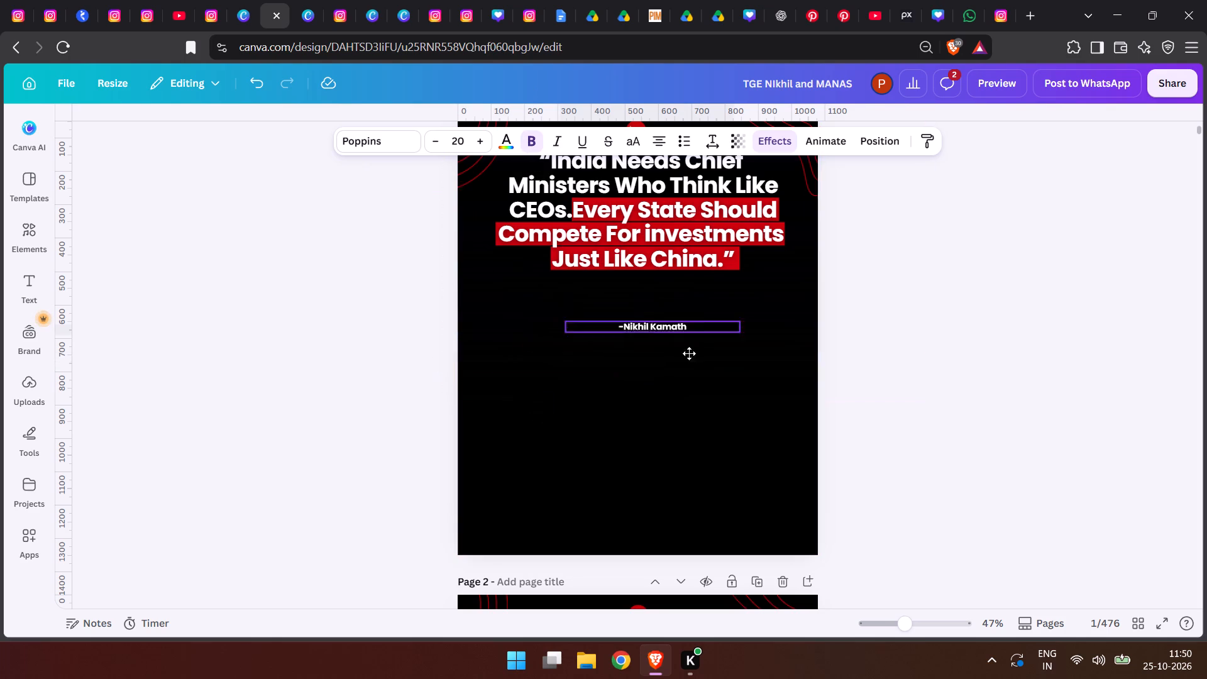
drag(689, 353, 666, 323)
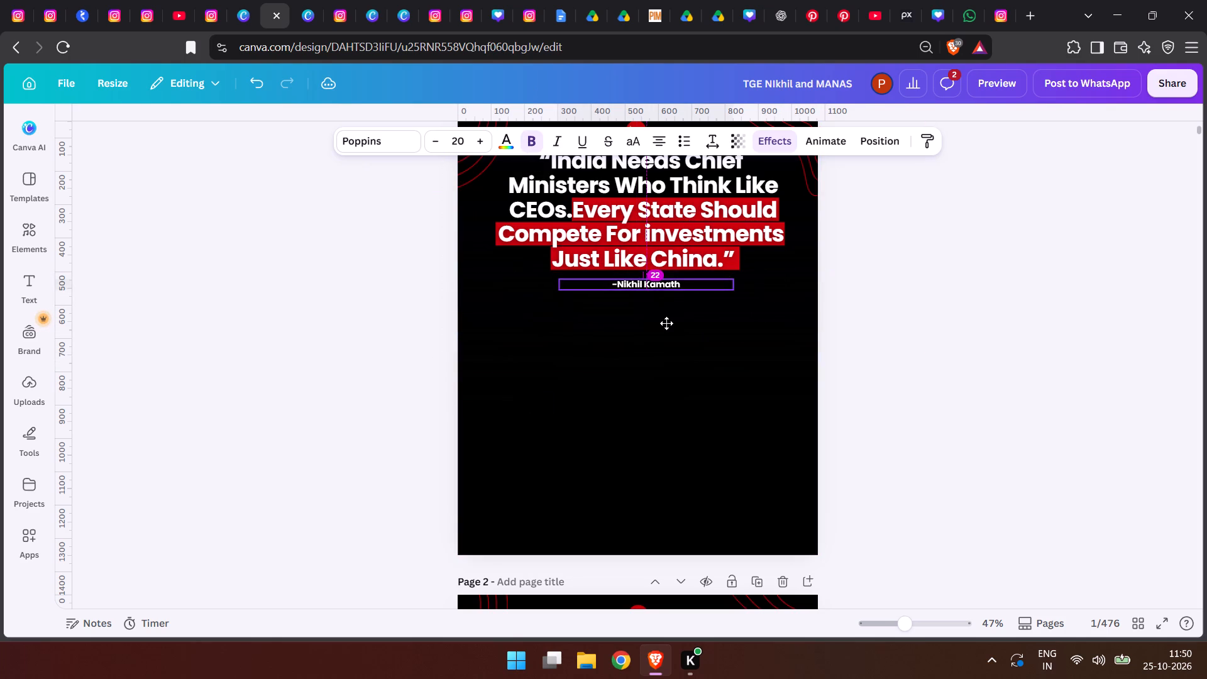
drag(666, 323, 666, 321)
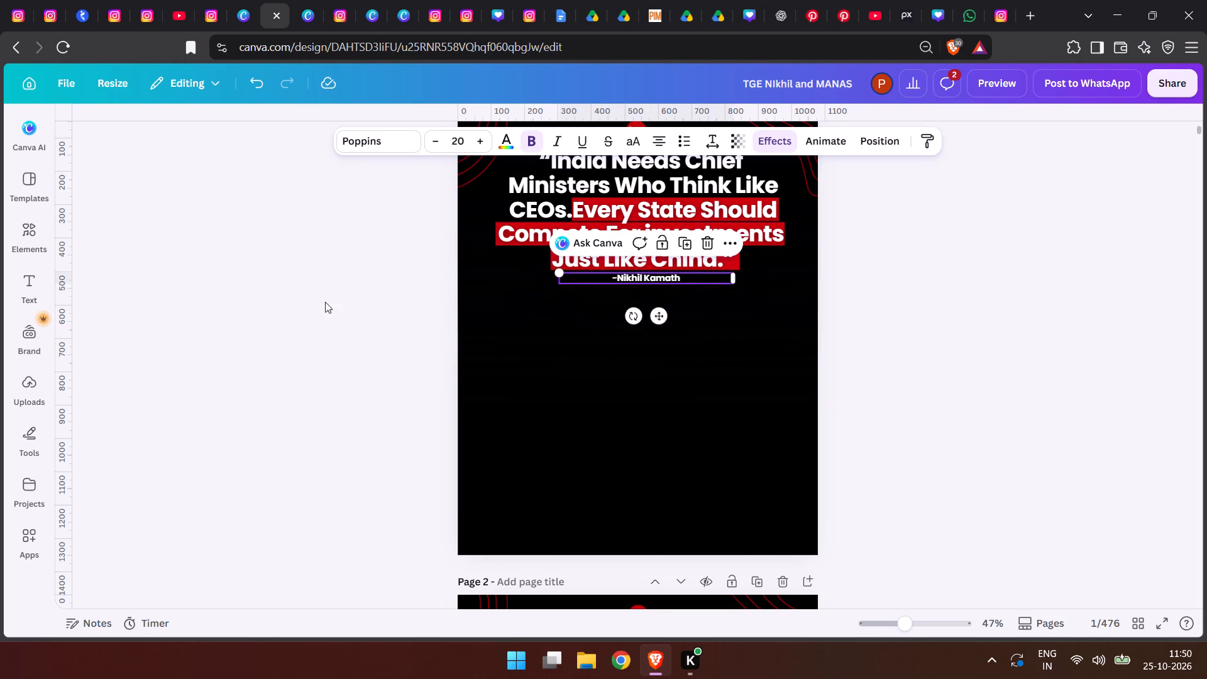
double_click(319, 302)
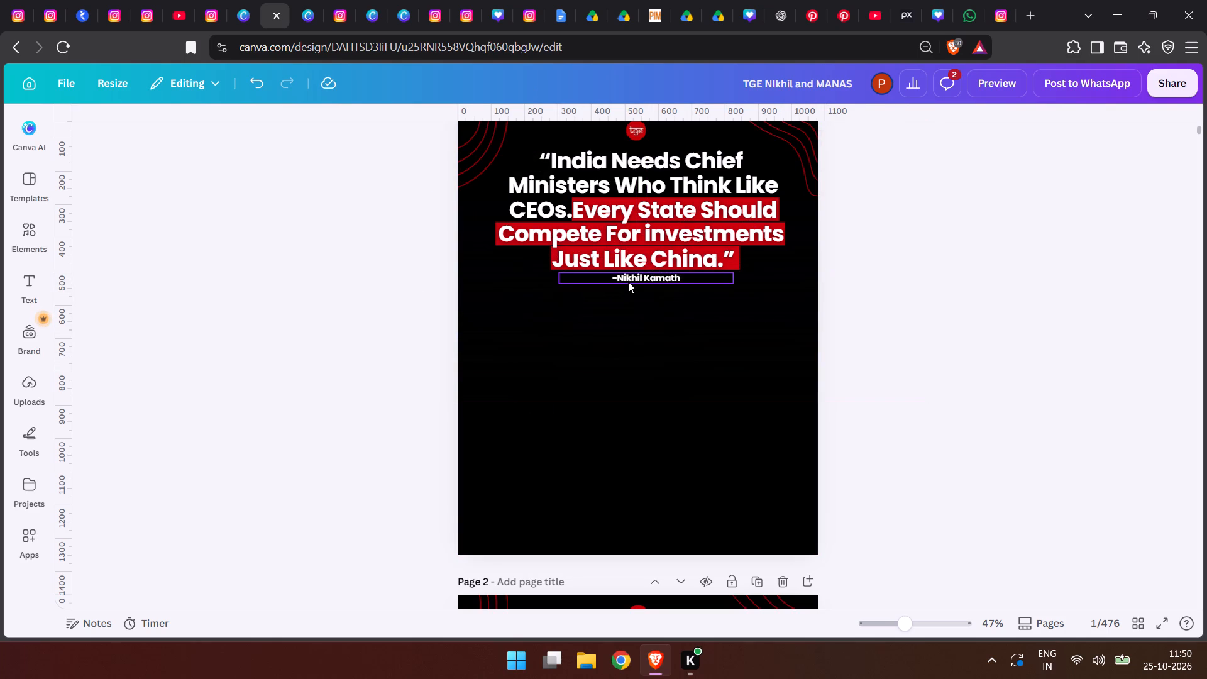
Narrow the attribution text box to fit its text closely, and shift it towards the right side of the page.
click(628, 282)
drag(736, 273, 648, 276)
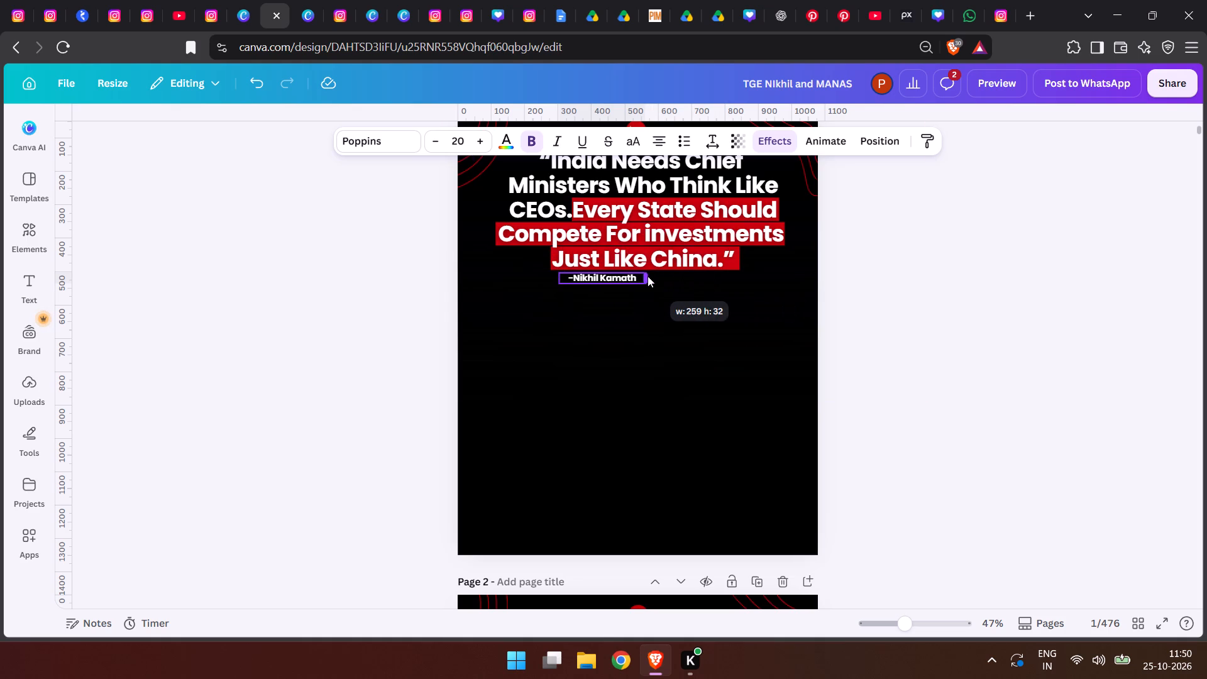
drag(648, 276, 635, 276)
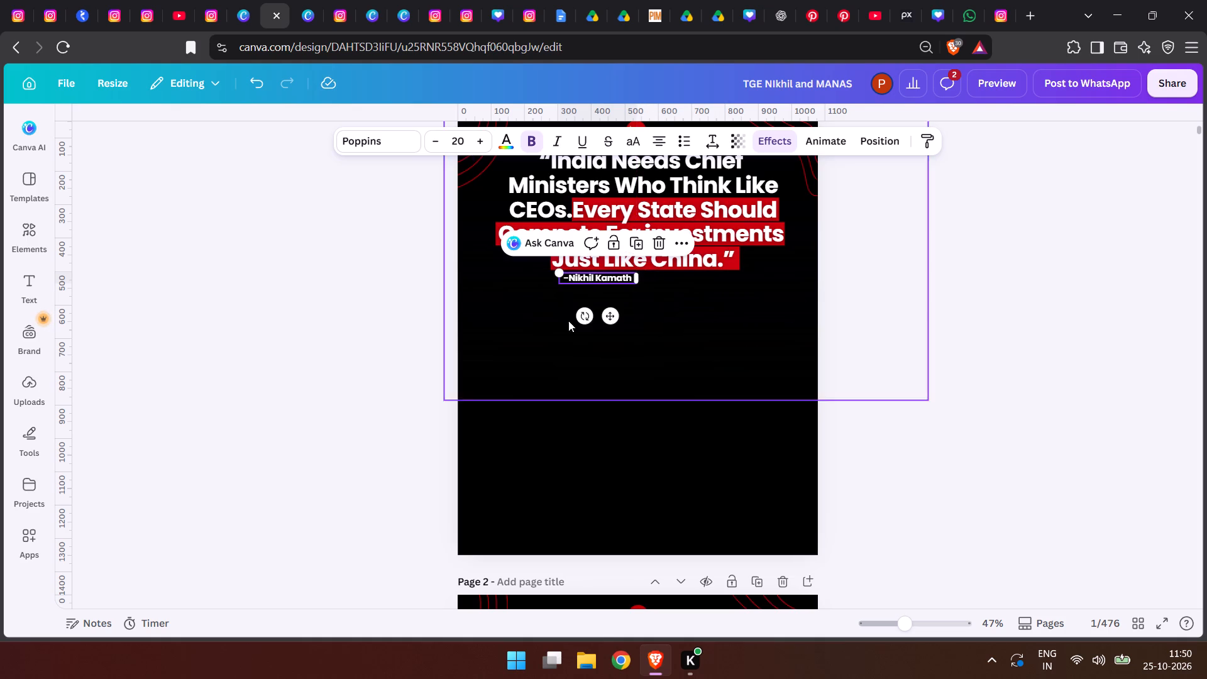
drag(614, 317, 670, 317)
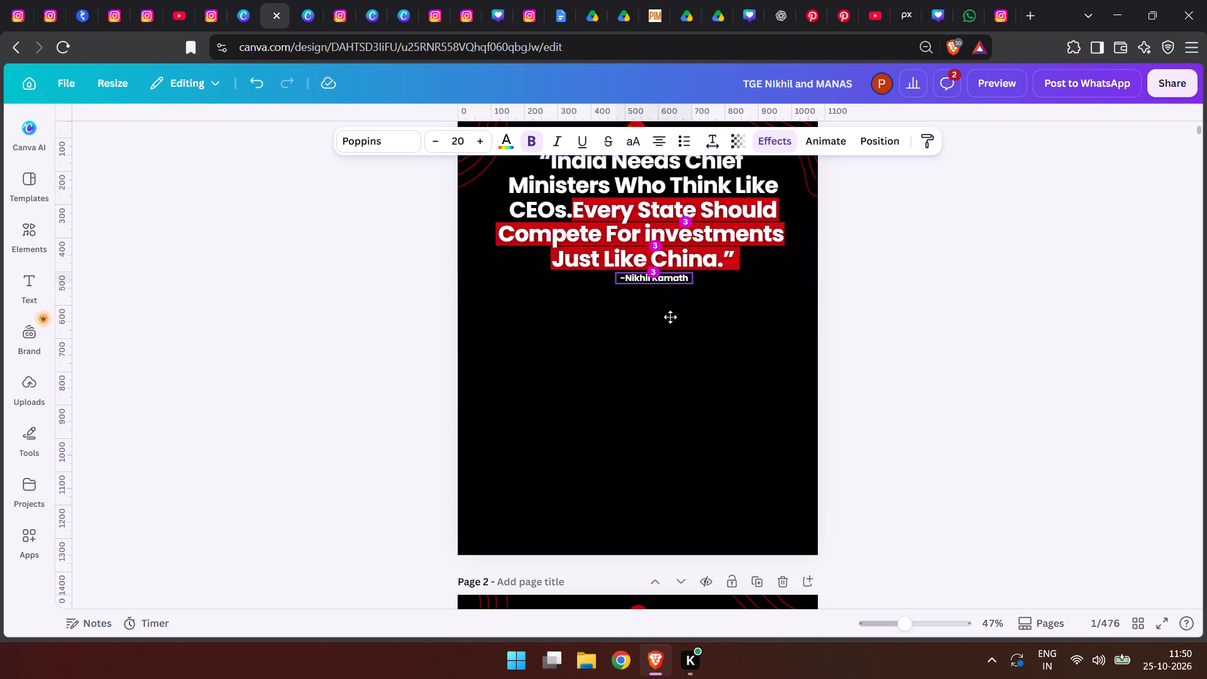
Move the attribution text box to the page's right margin, directly beneath the last line of the headline.
drag(670, 317, 666, 317)
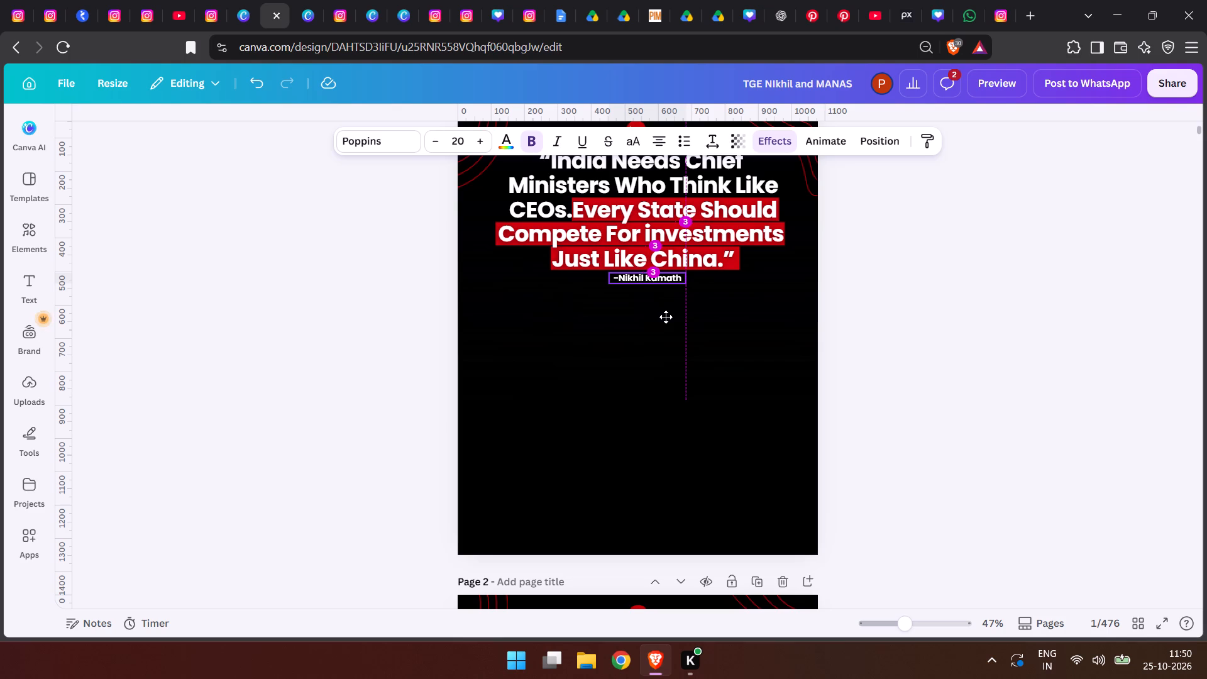
drag(666, 317, 666, 317)
drag(666, 317, 774, 319)
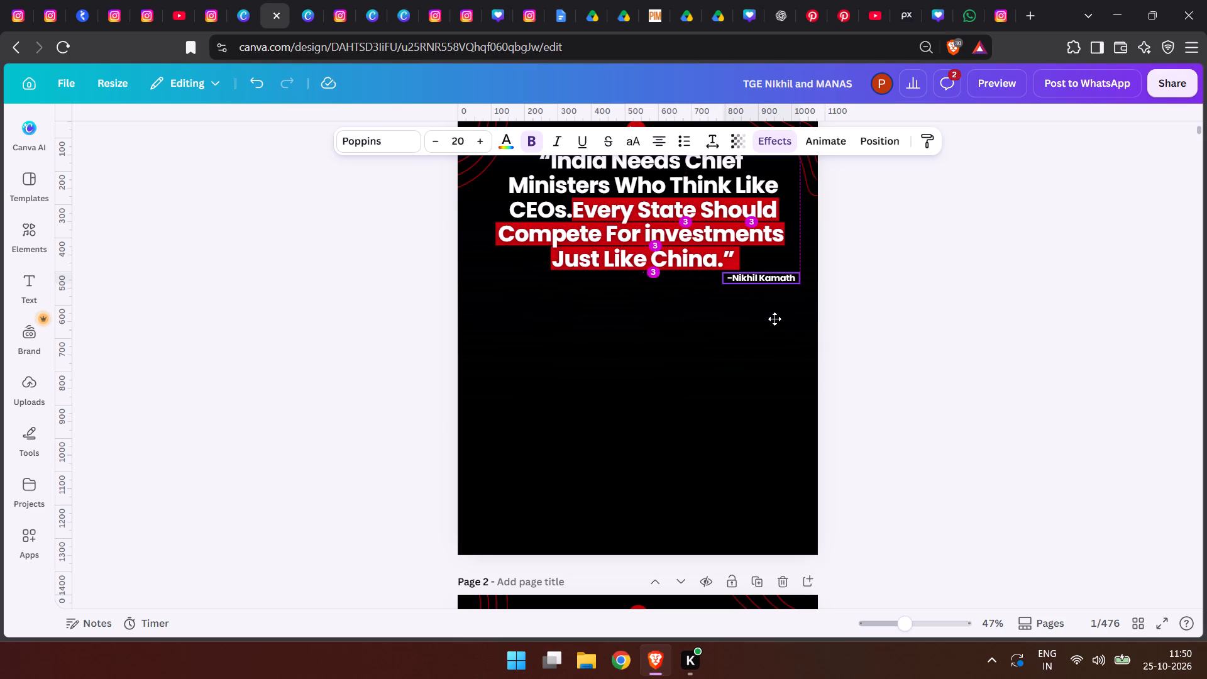
drag(774, 319, 772, 321)
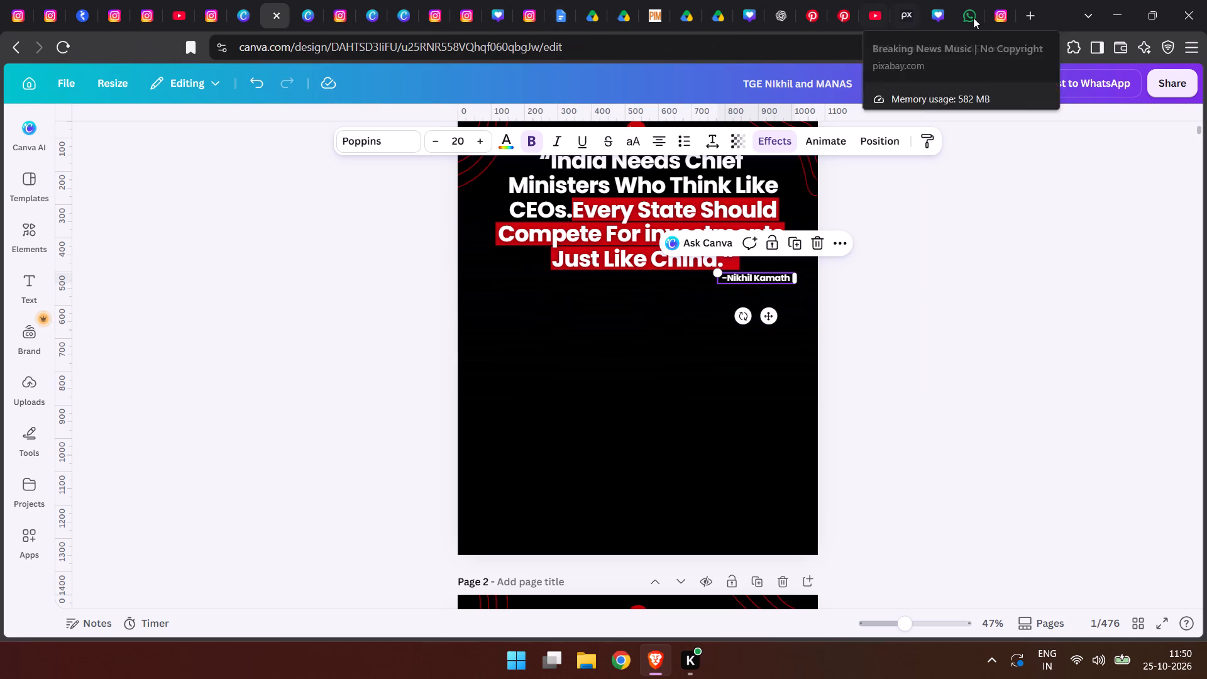
Using the indianstartups Instagram post as reference, lower the attribution slightly away from the headline and set its line spacing to 1.4.
click(1013, 7)
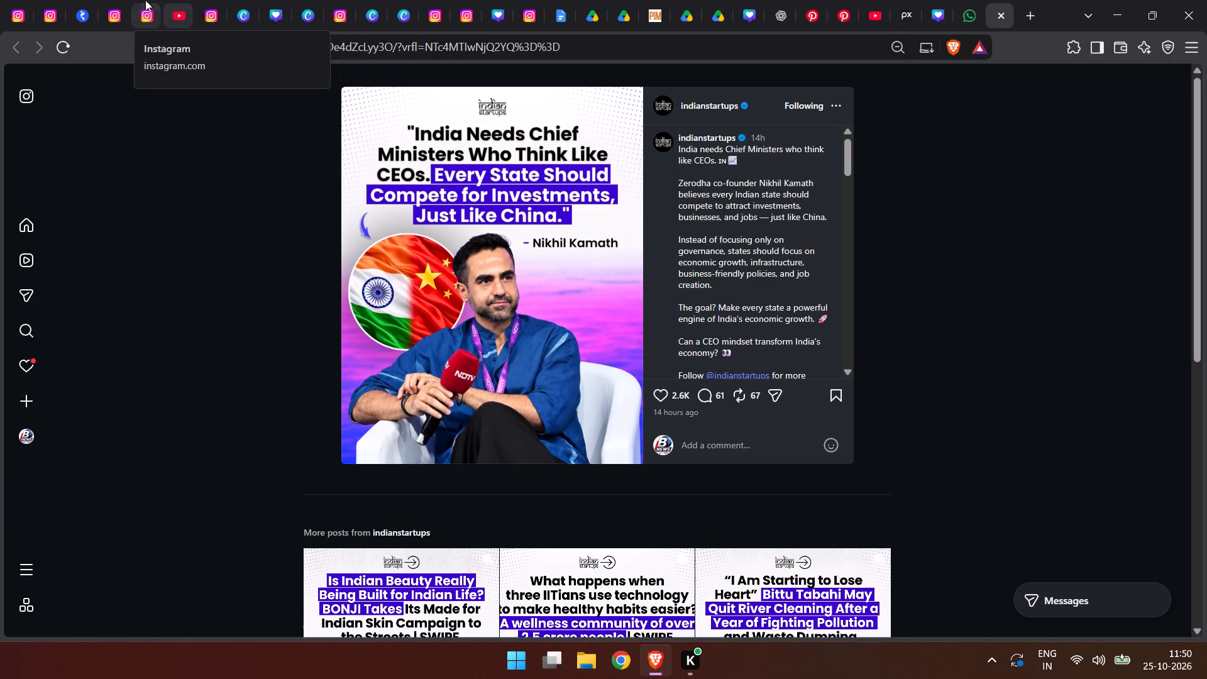
click(263, 11)
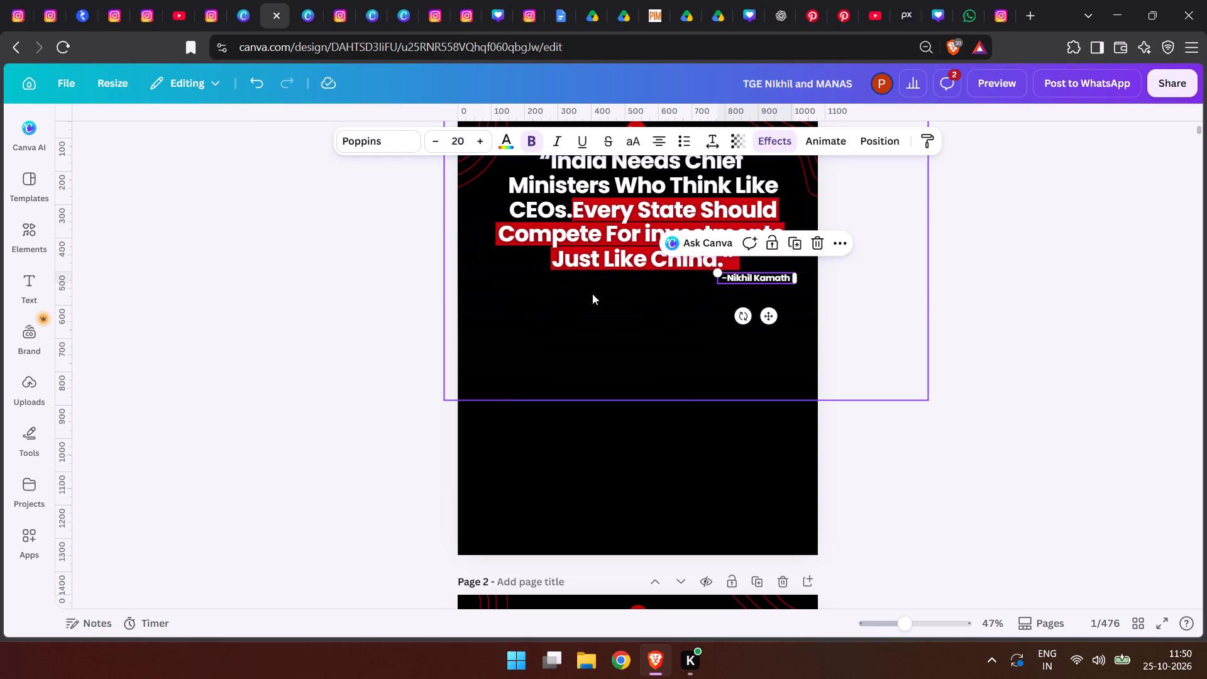
click(707, 141)
drag(672, 243, 678, 245)
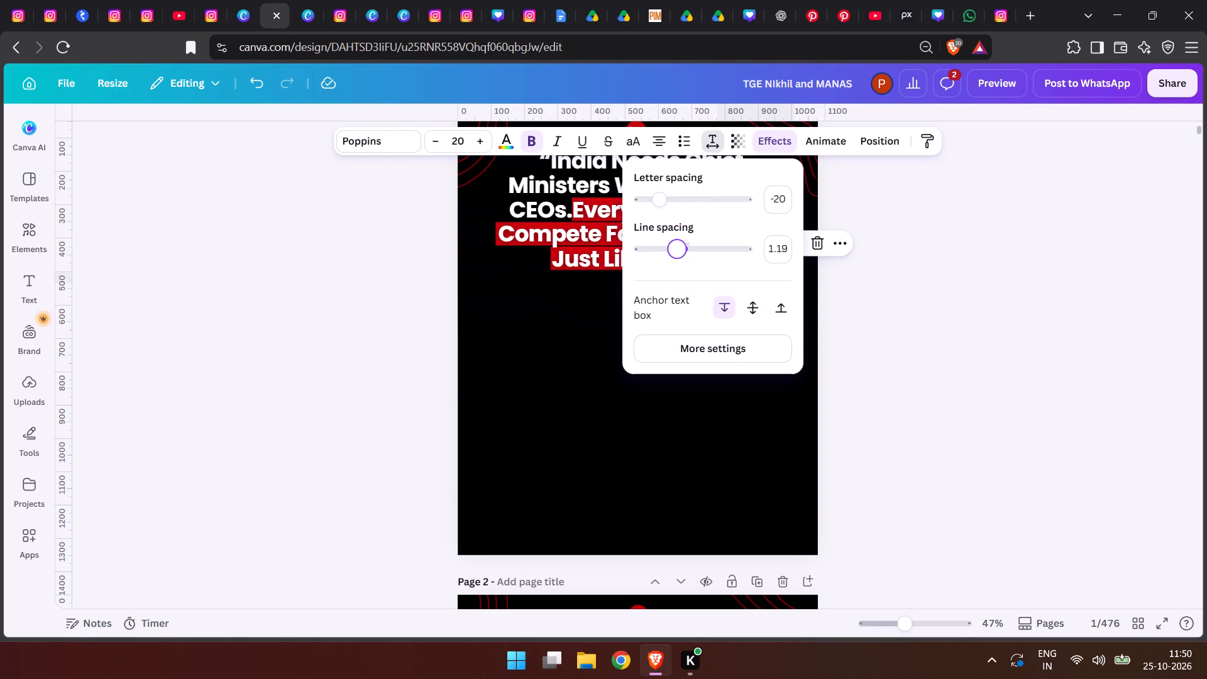
drag(678, 245, 682, 246)
click(862, 402)
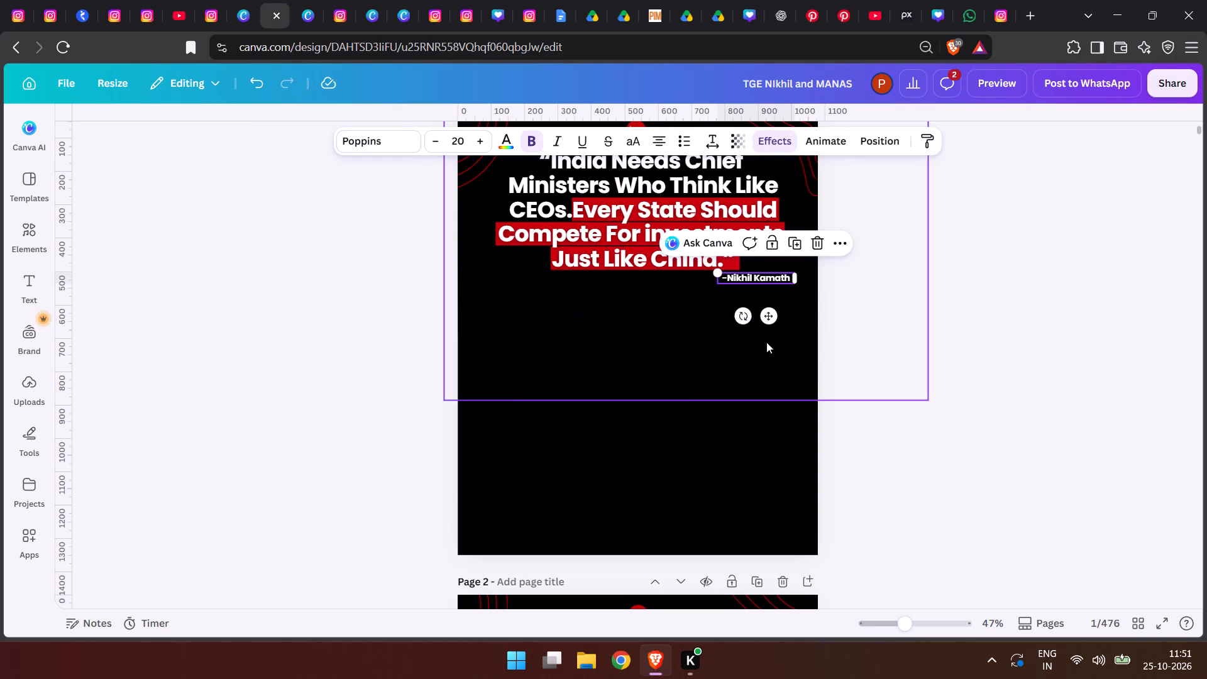
drag(766, 320, 763, 353)
click(710, 140)
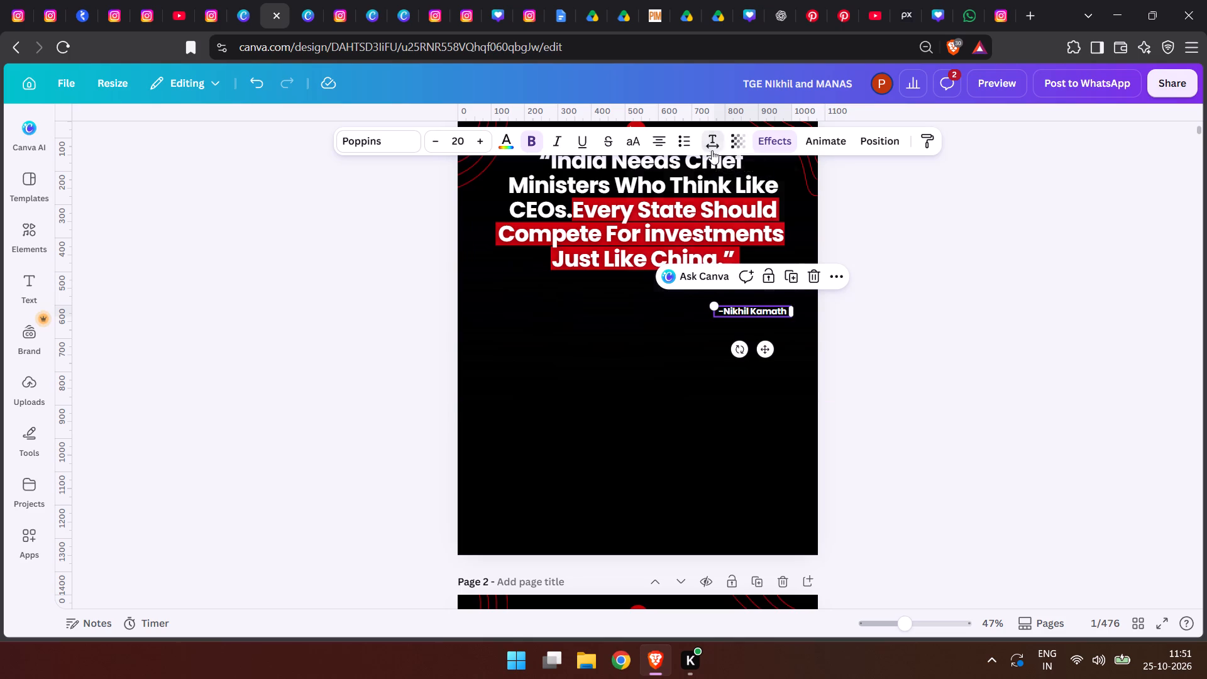
drag(677, 242, 689, 245)
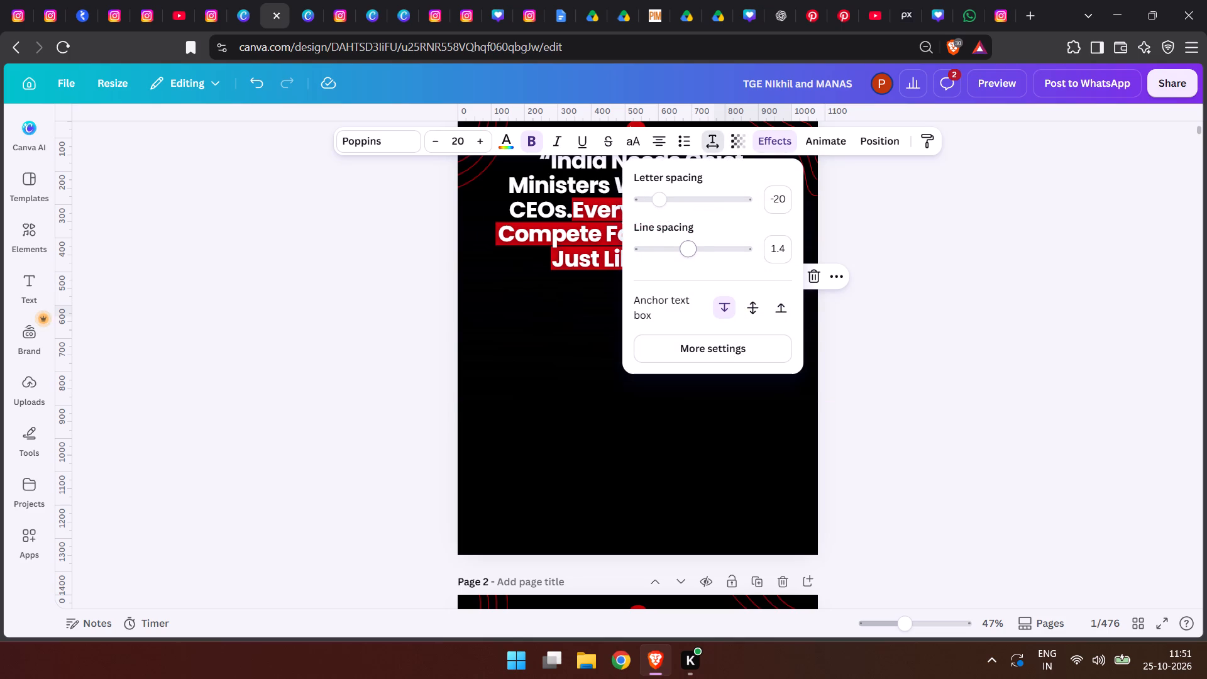
Increase the attribution text's line spacing to 2.5.
drag(698, 249, 720, 258)
double_click(842, 330)
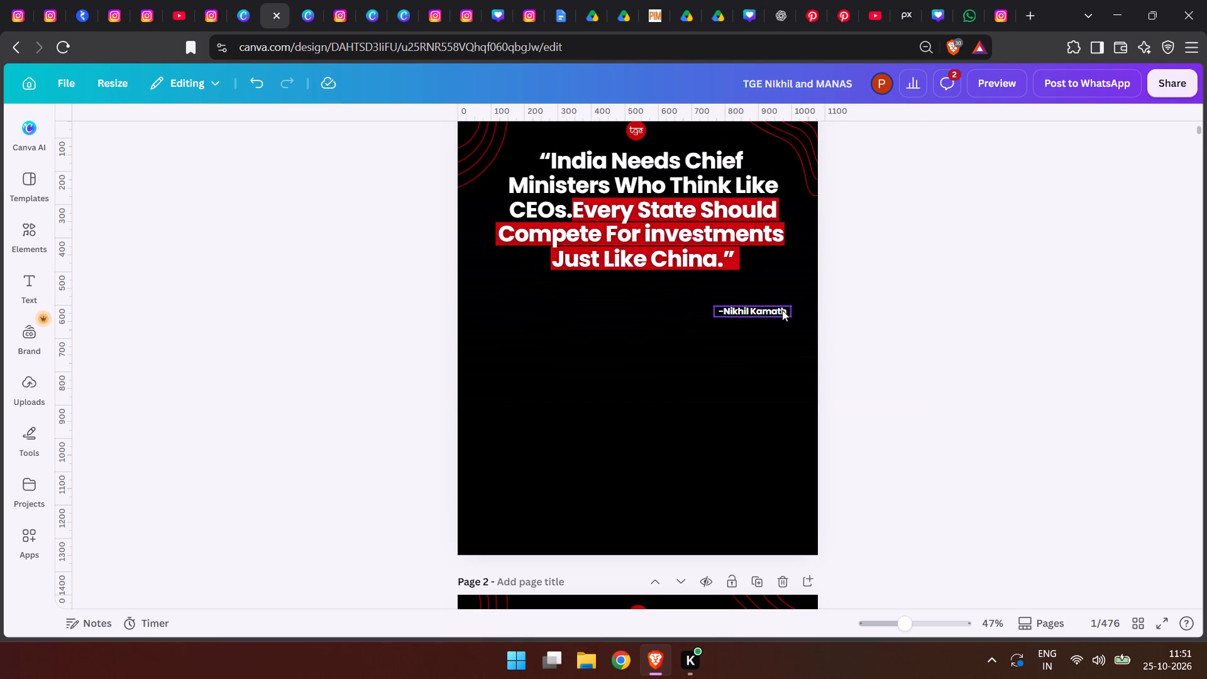
click(780, 310)
click(711, 137)
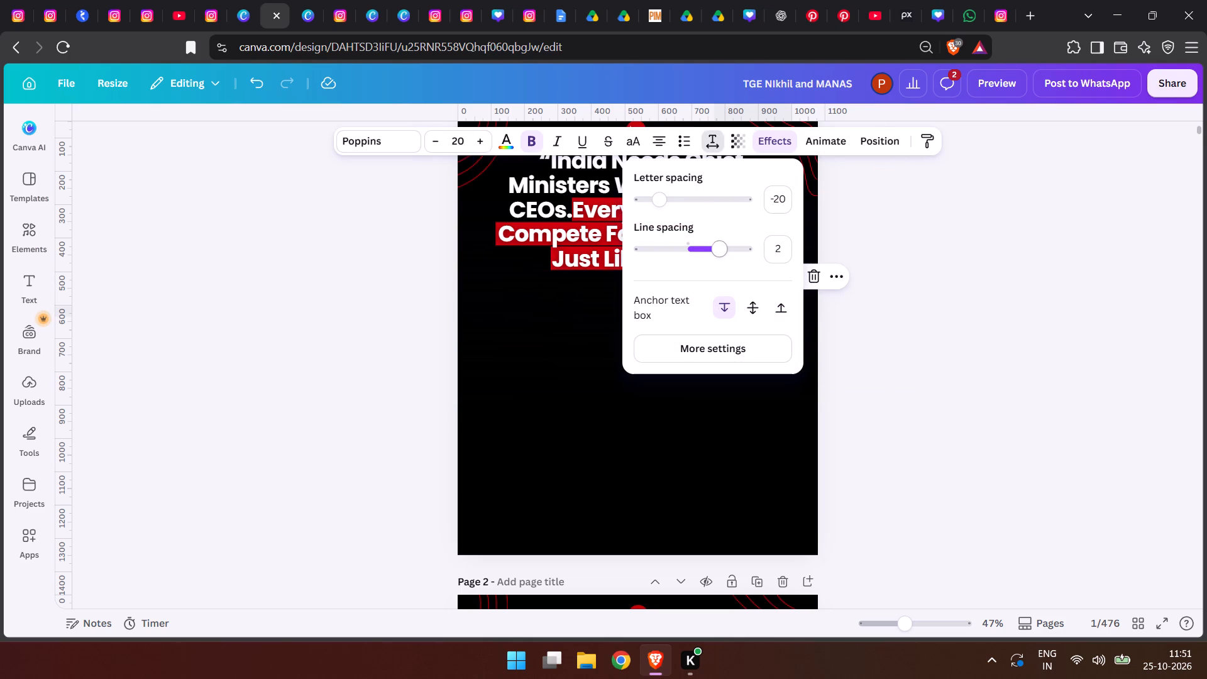
drag(722, 246, 813, 277)
click(851, 343)
click(853, 347)
click(792, 316)
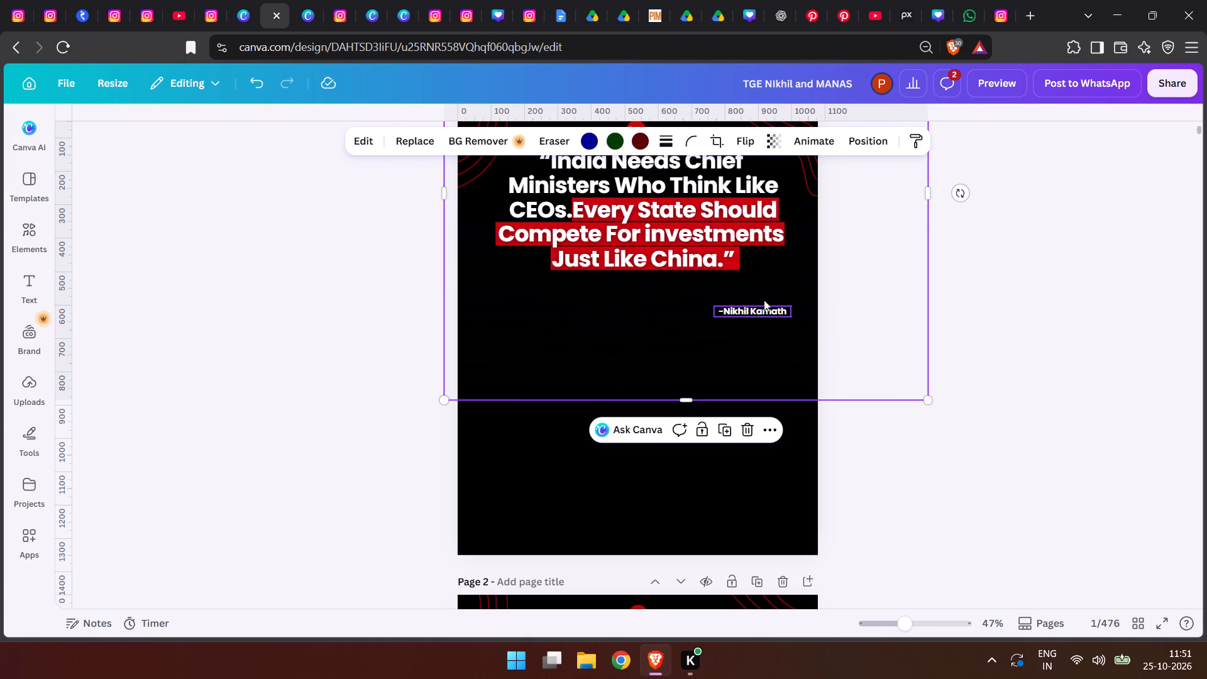
Increase the attribution text's letter spacing to a moderately wide setting, well below 499.
click(759, 302)
click(708, 144)
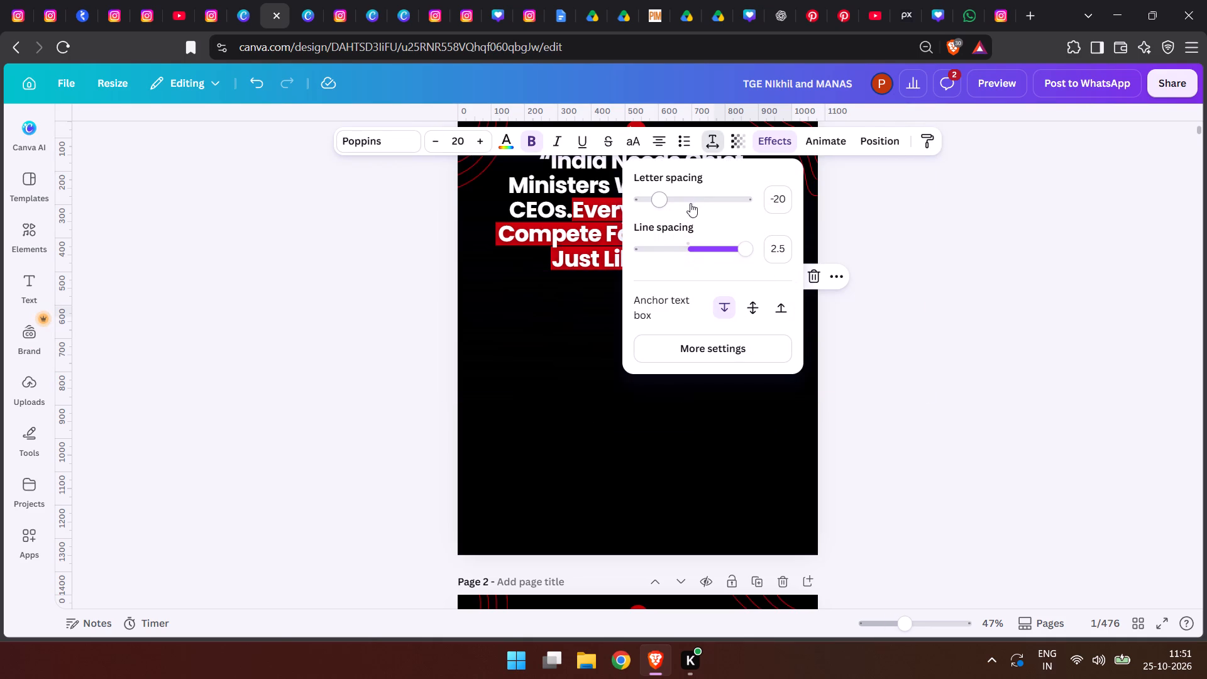
drag(670, 197, 712, 215)
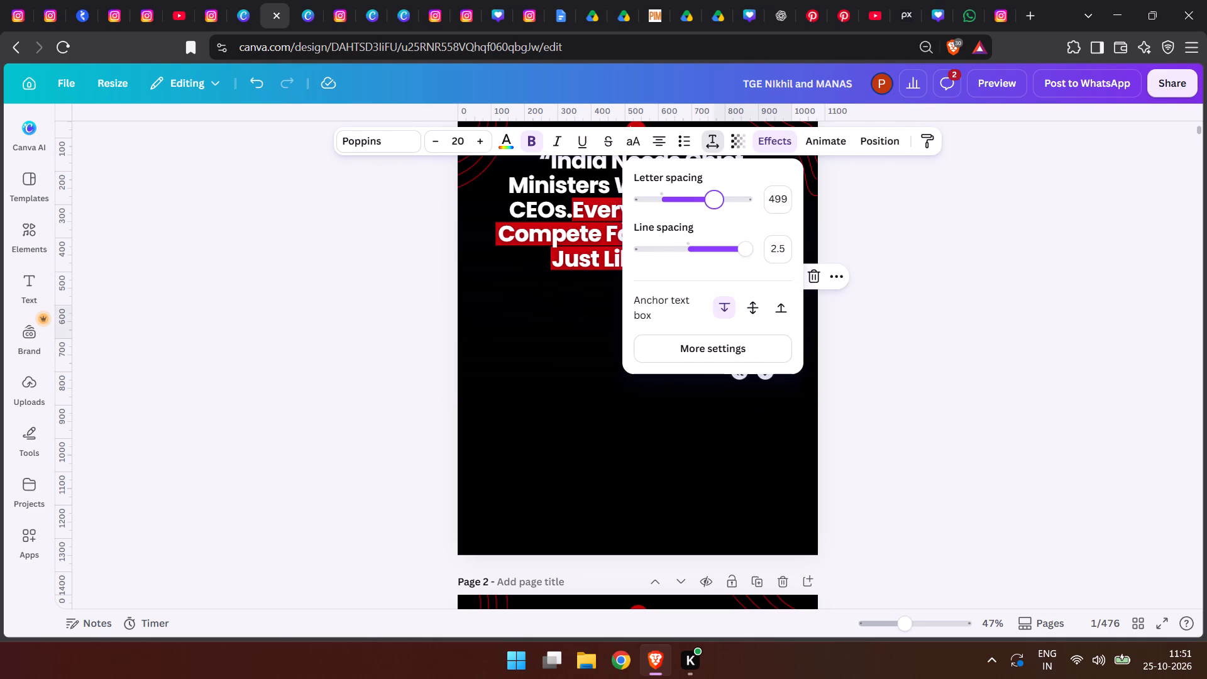
drag(712, 215, 668, 216)
double_click(945, 389)
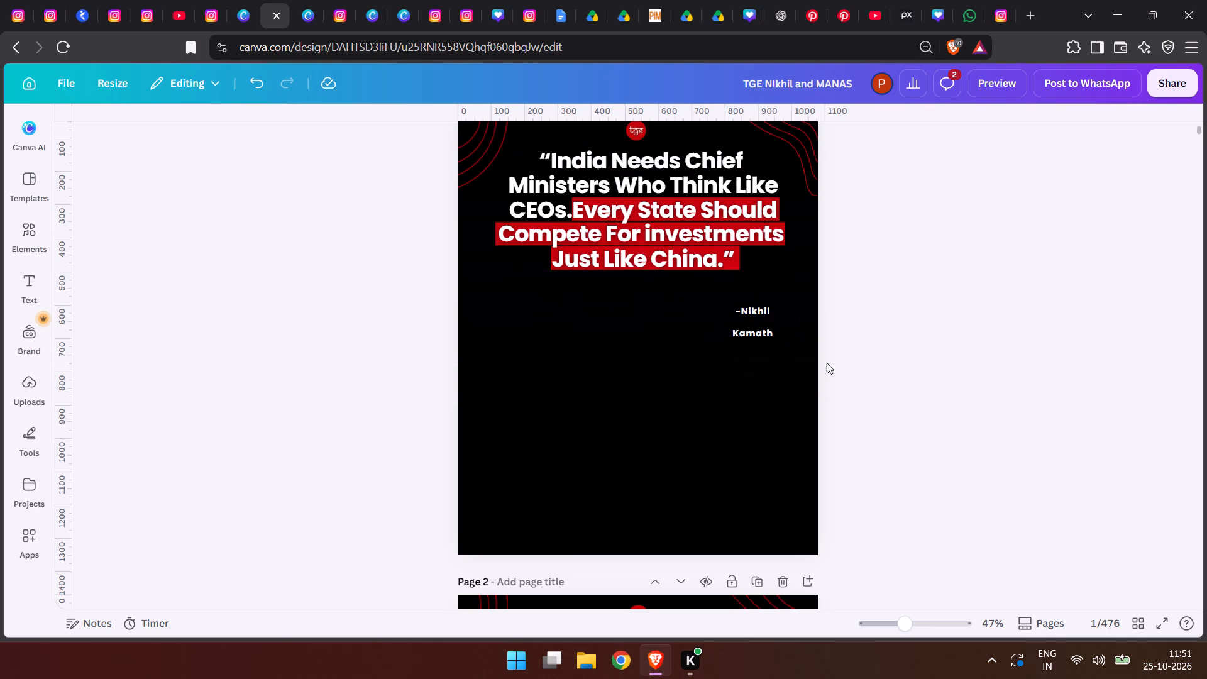
Widen the attribution text box so the name fits on one line.
click(771, 329)
drag(795, 321, 822, 321)
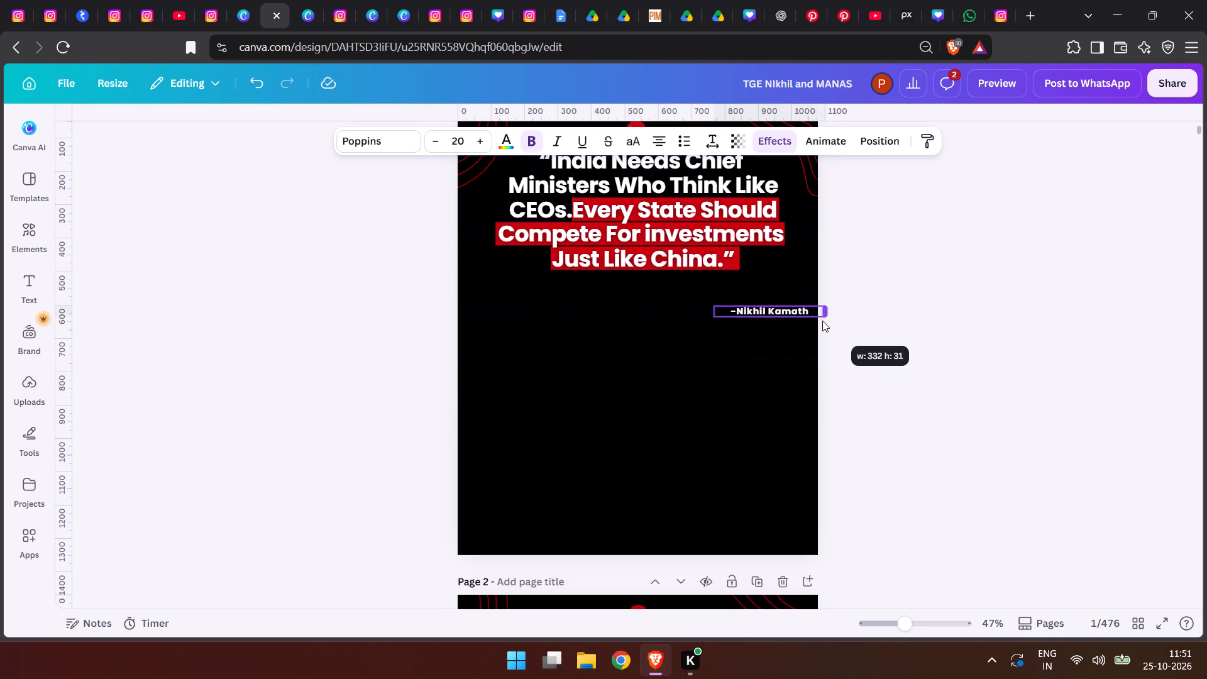
drag(822, 321, 815, 321)
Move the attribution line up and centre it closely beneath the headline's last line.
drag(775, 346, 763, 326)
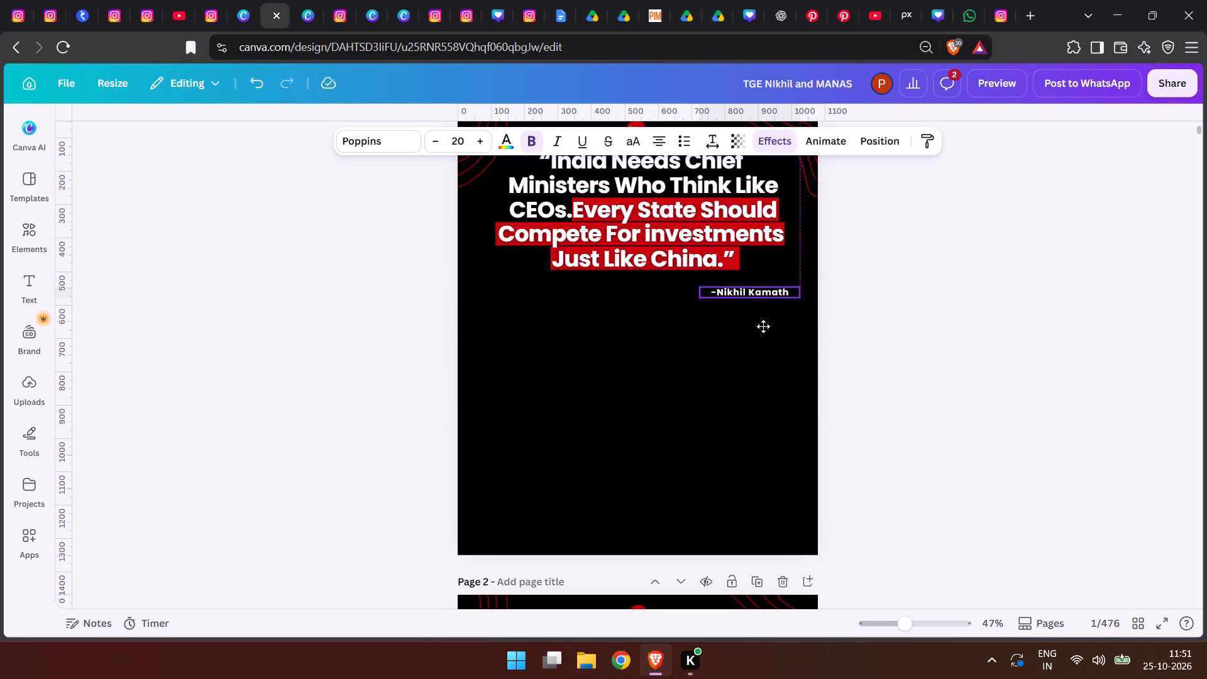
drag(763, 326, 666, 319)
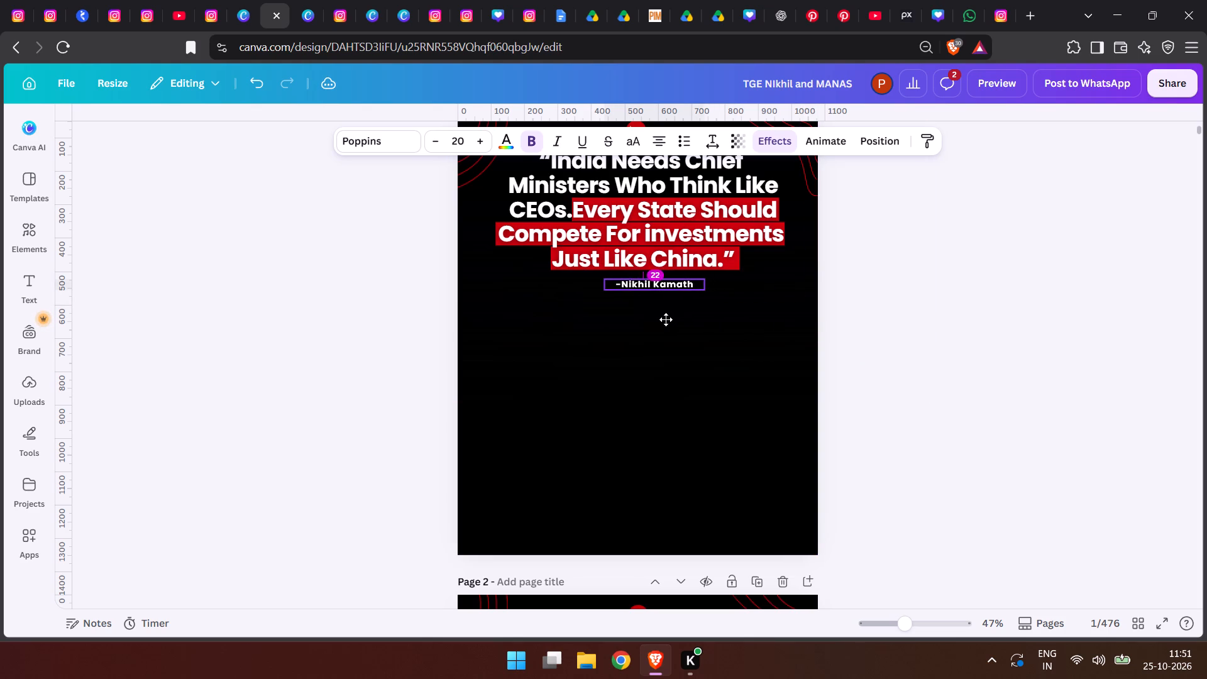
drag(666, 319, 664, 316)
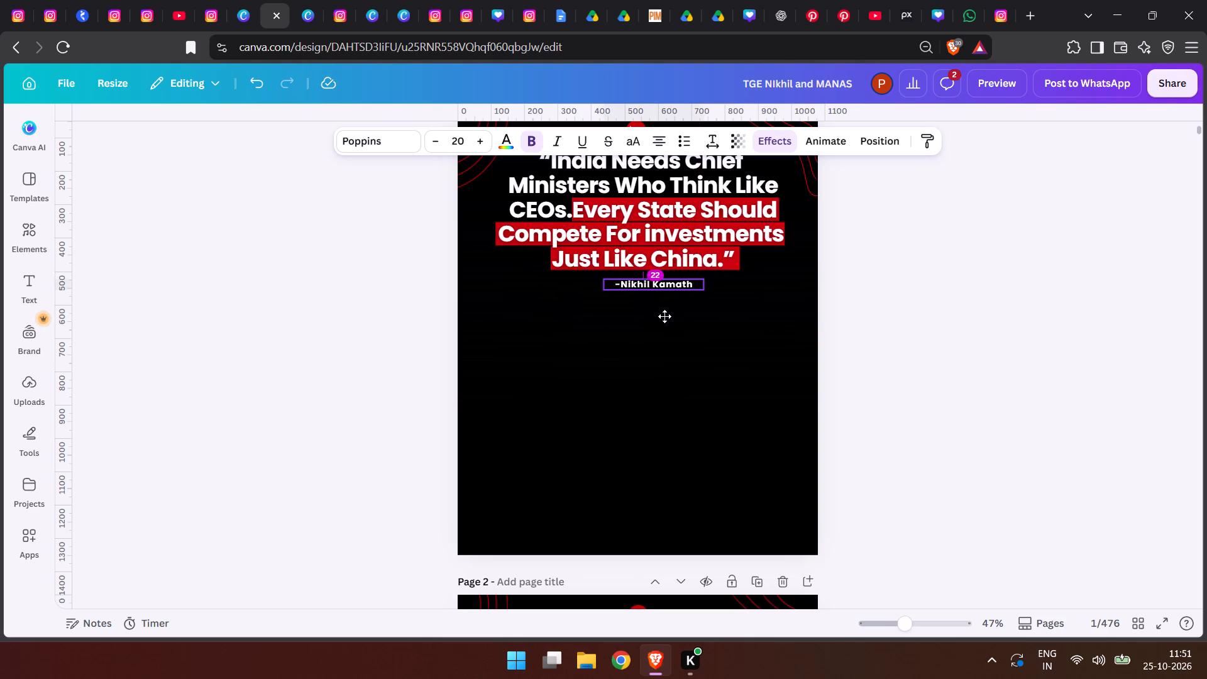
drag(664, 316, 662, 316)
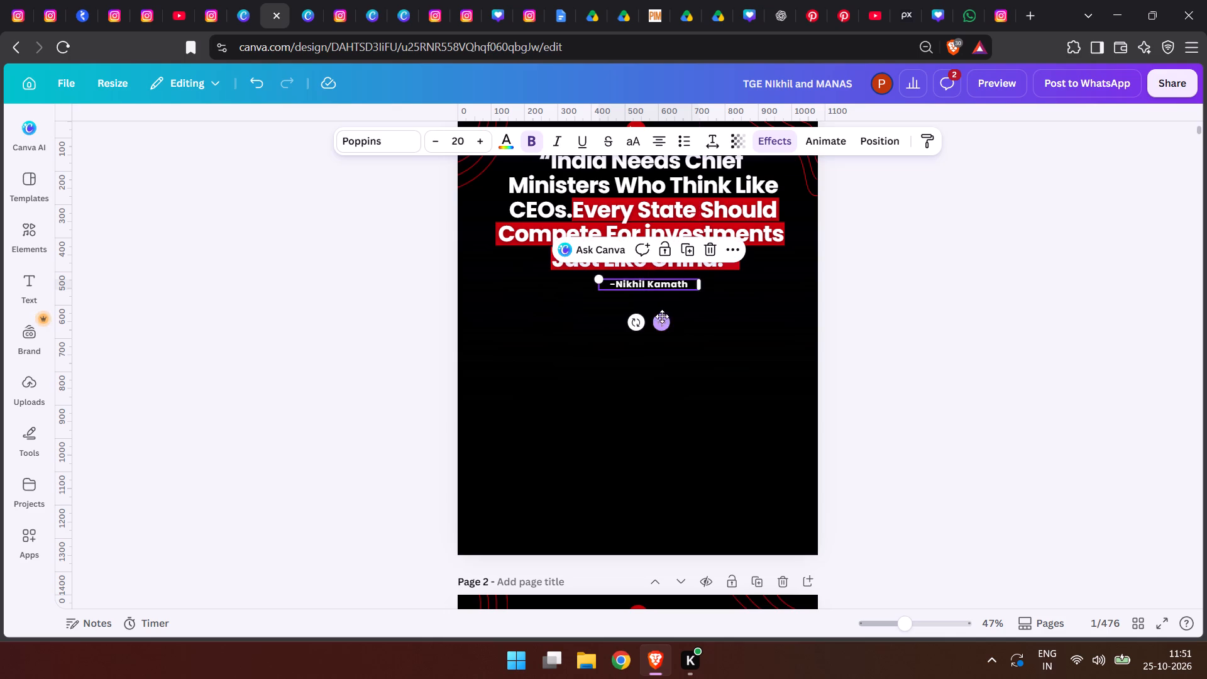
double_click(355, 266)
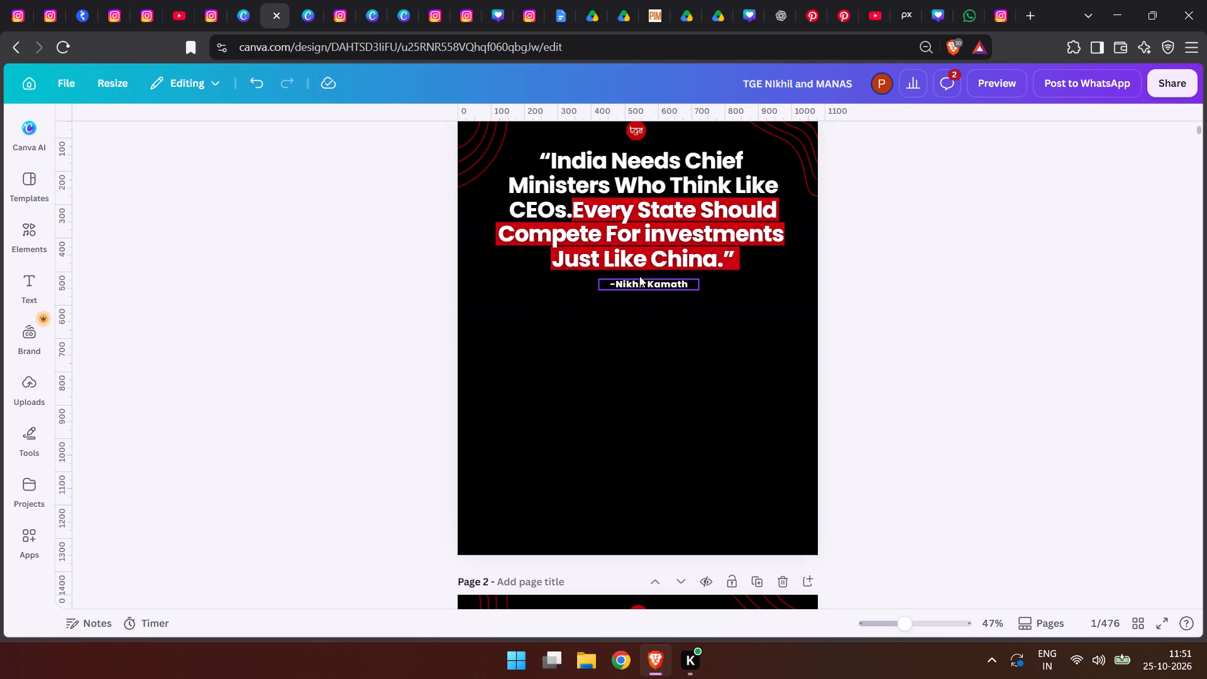
Tighten the attribution text's letter spacing slightly, to a little below 79.
click(639, 276)
click(725, 140)
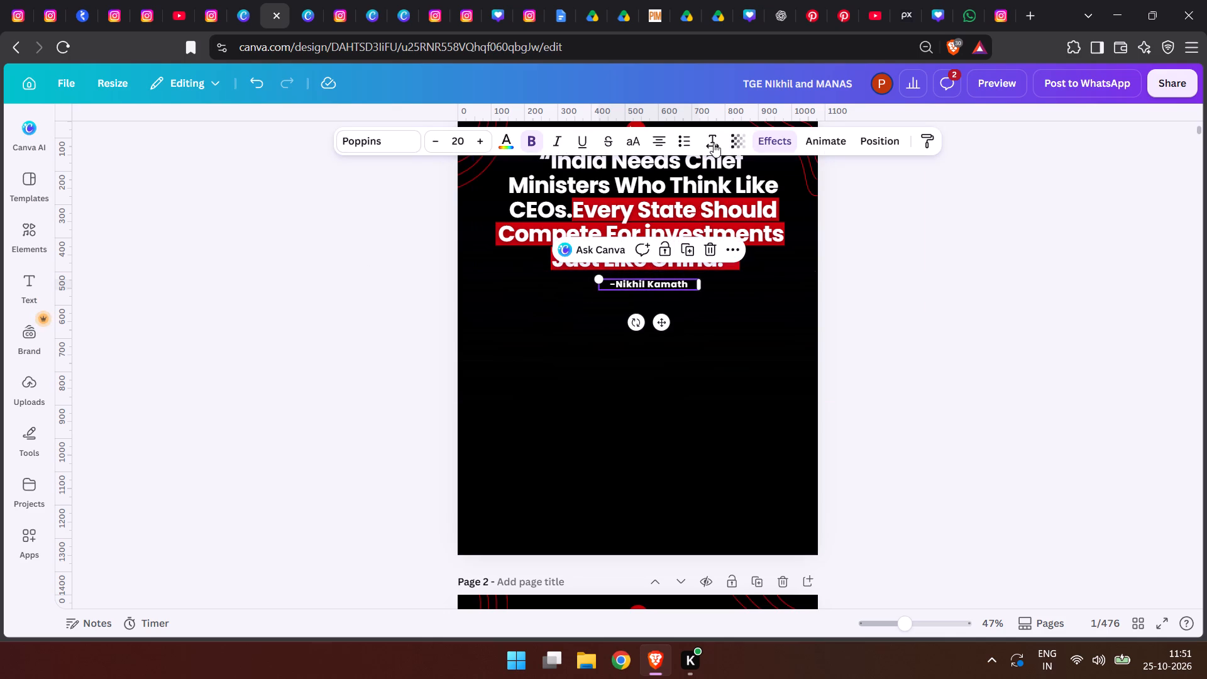
click(714, 145)
drag(675, 204, 670, 204)
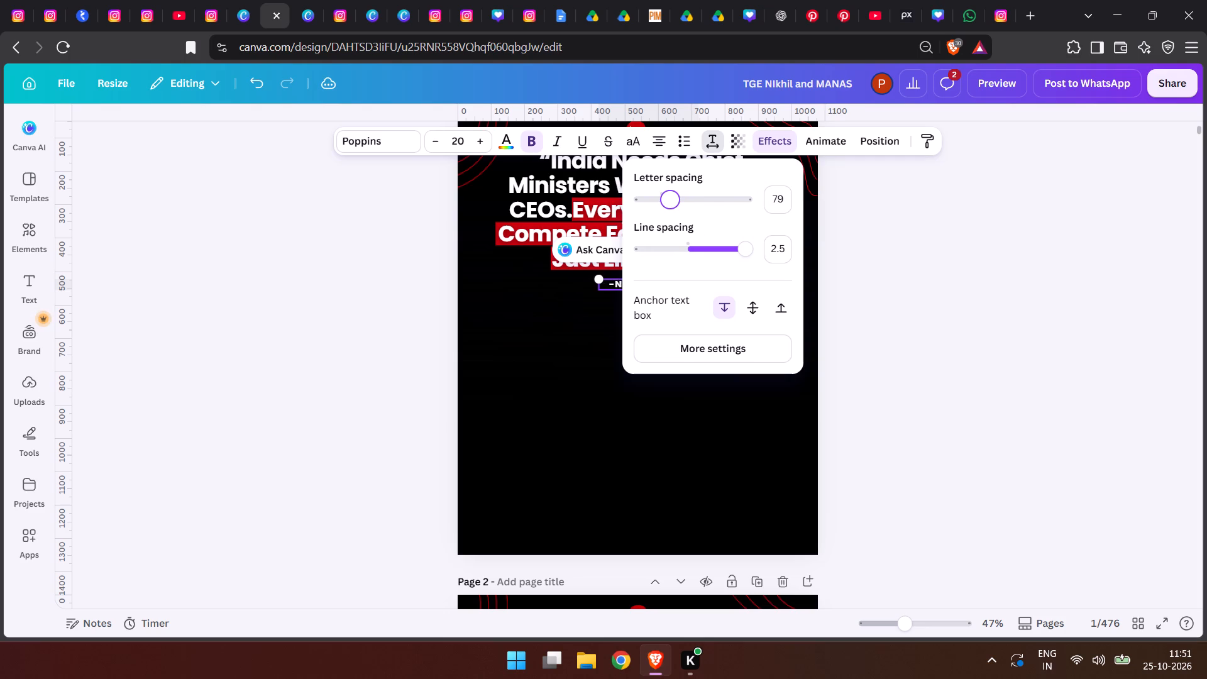
drag(670, 204, 666, 204)
double_click(912, 336)
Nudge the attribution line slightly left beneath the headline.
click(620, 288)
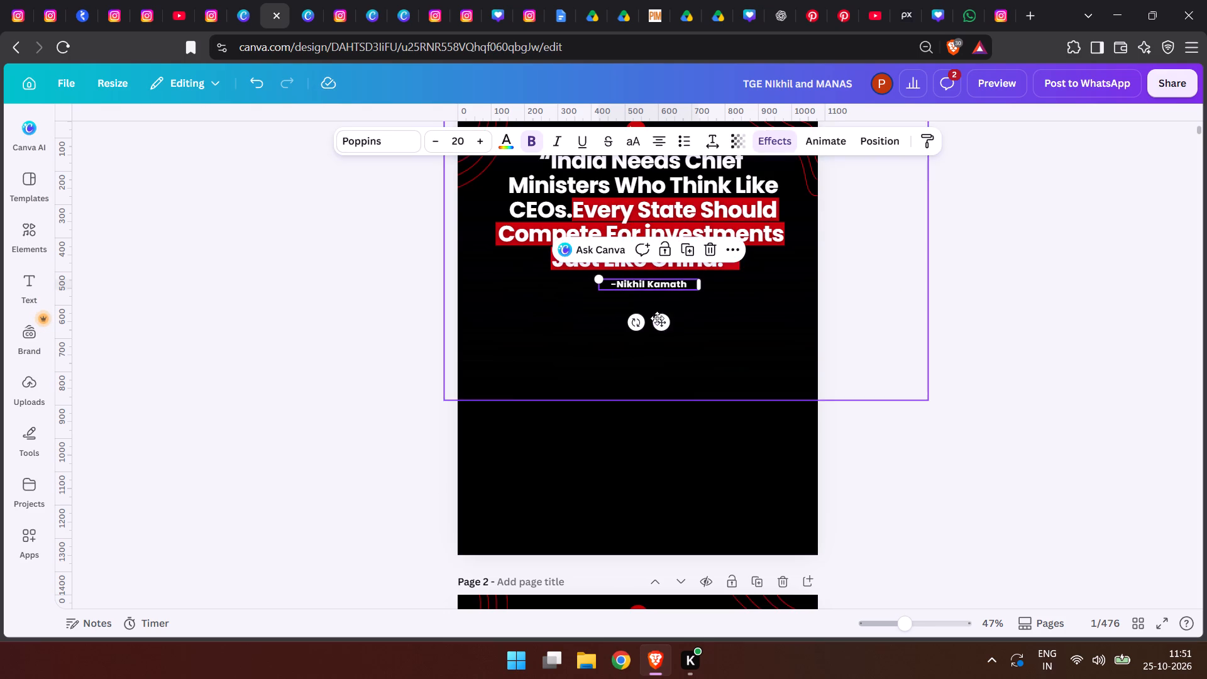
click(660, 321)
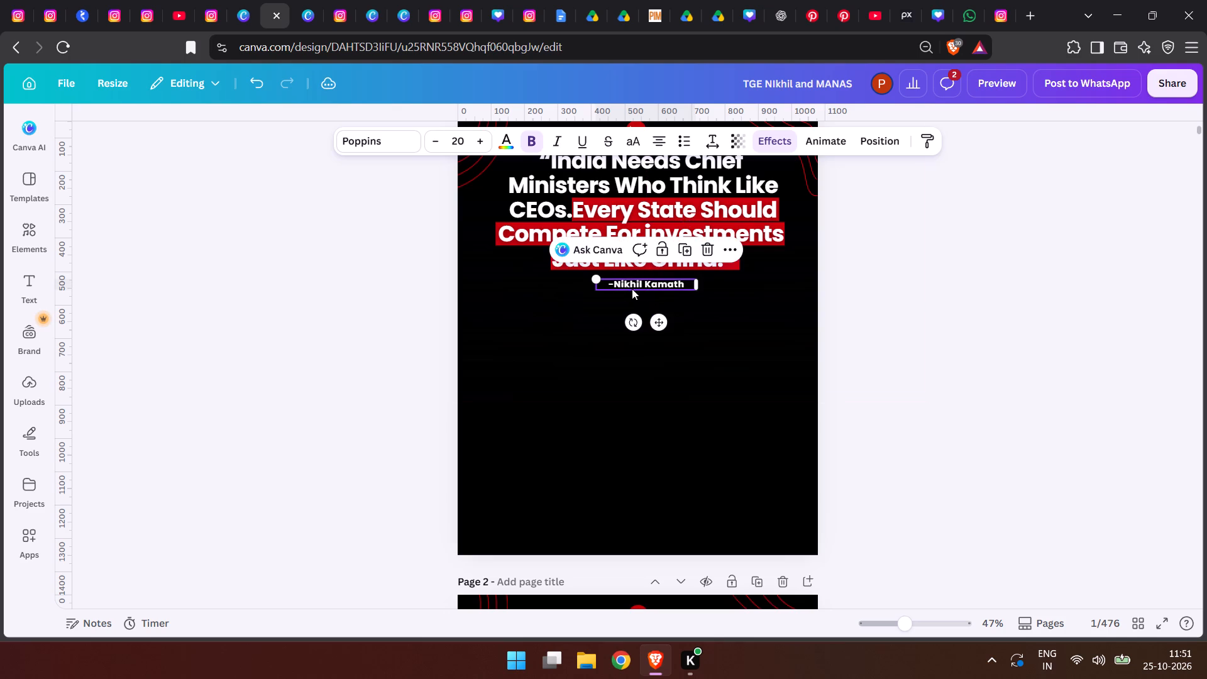
Colour only the dash before the attribution name red.
double_click(610, 280)
click(500, 146)
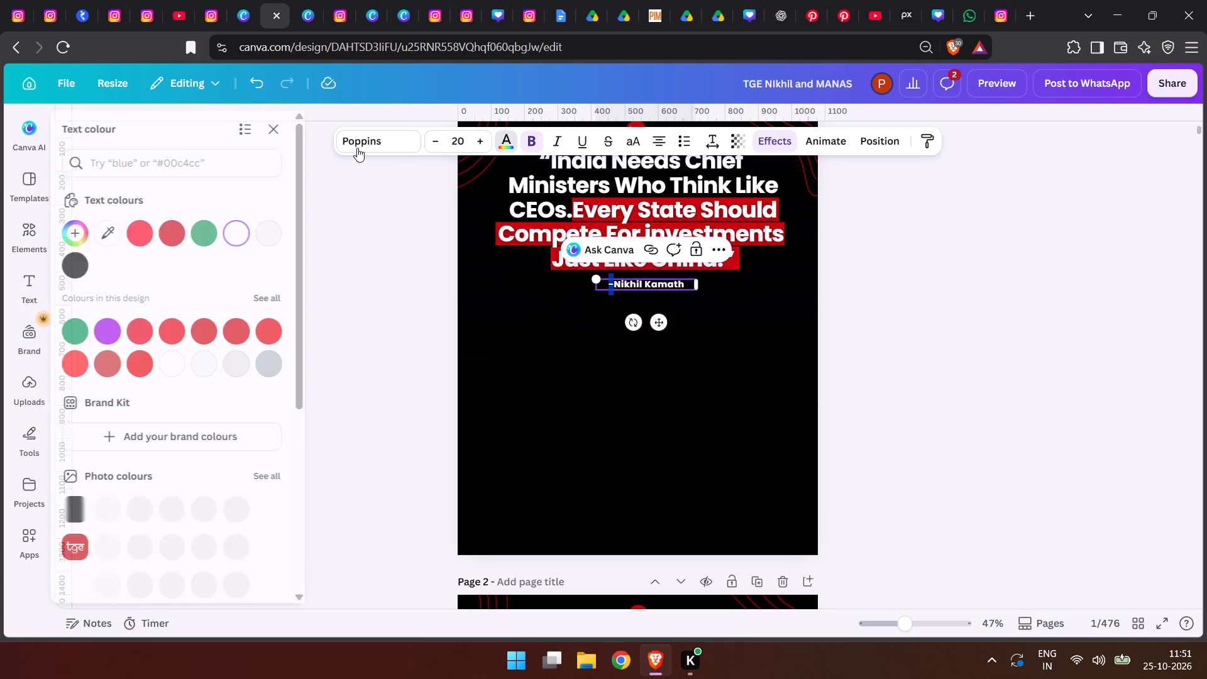
click(146, 229)
double_click(419, 303)
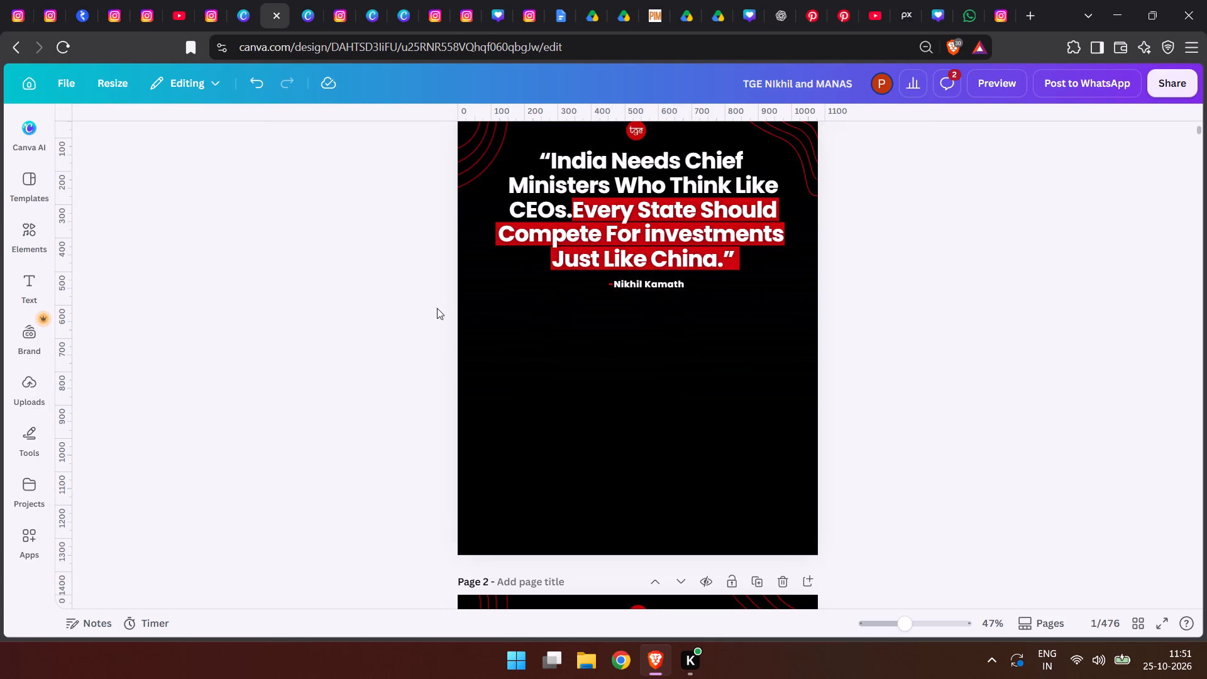
Move the attribution line to the right, just below the headline's last line and near its right edge.
drag(646, 282, 654, 282)
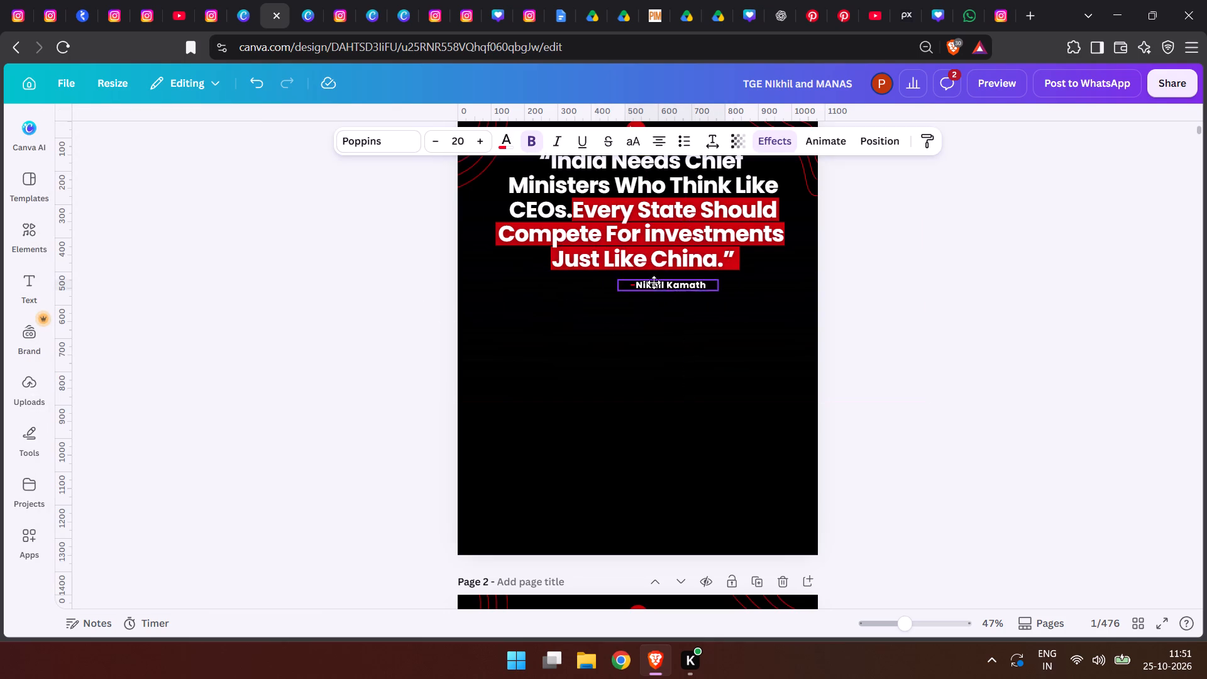
drag(654, 282, 744, 293)
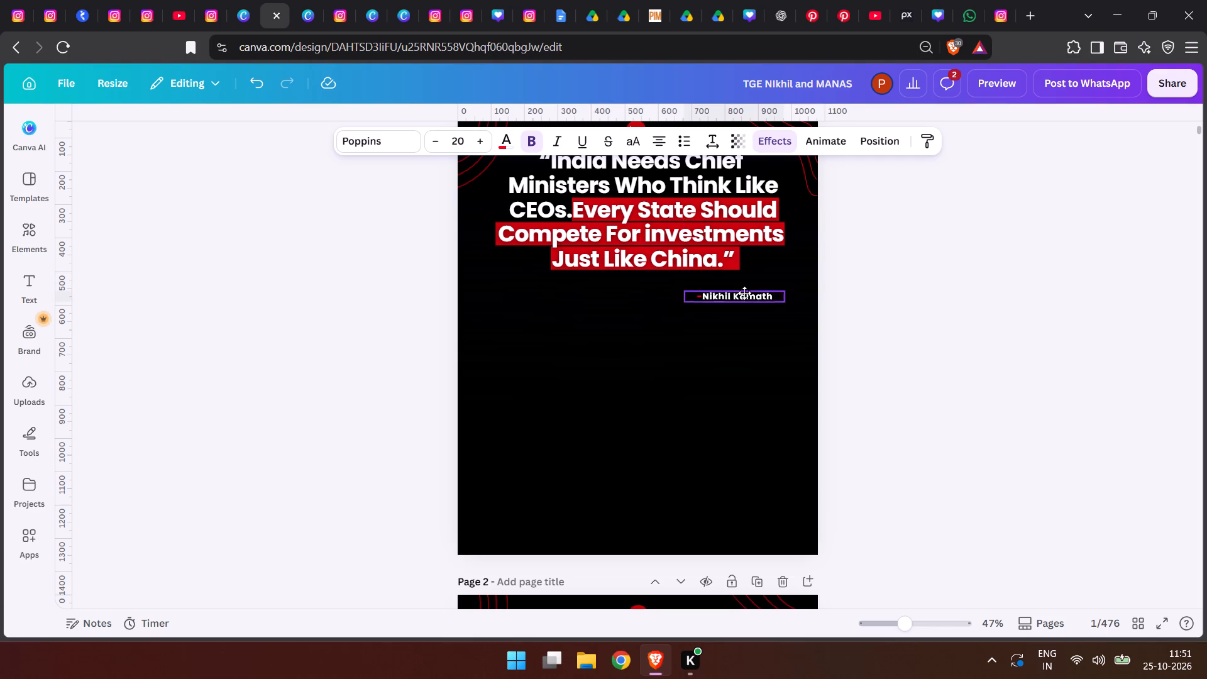
drag(744, 293, 746, 280)
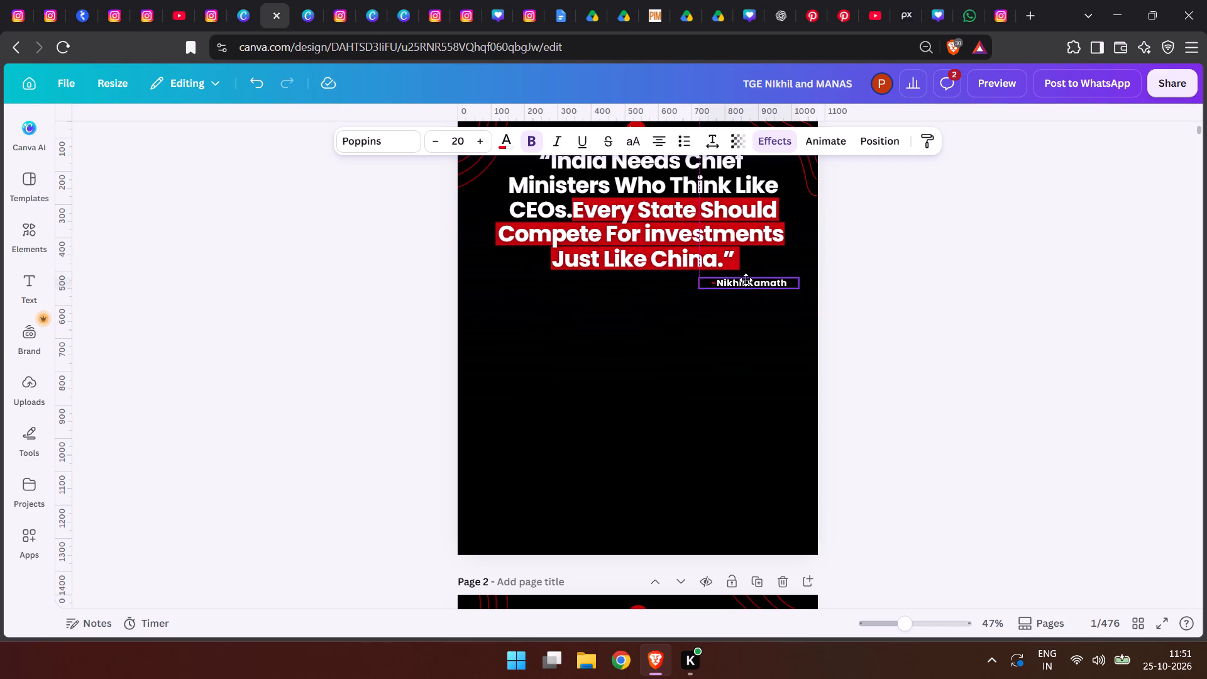
drag(746, 280, 746, 279)
click(401, 280)
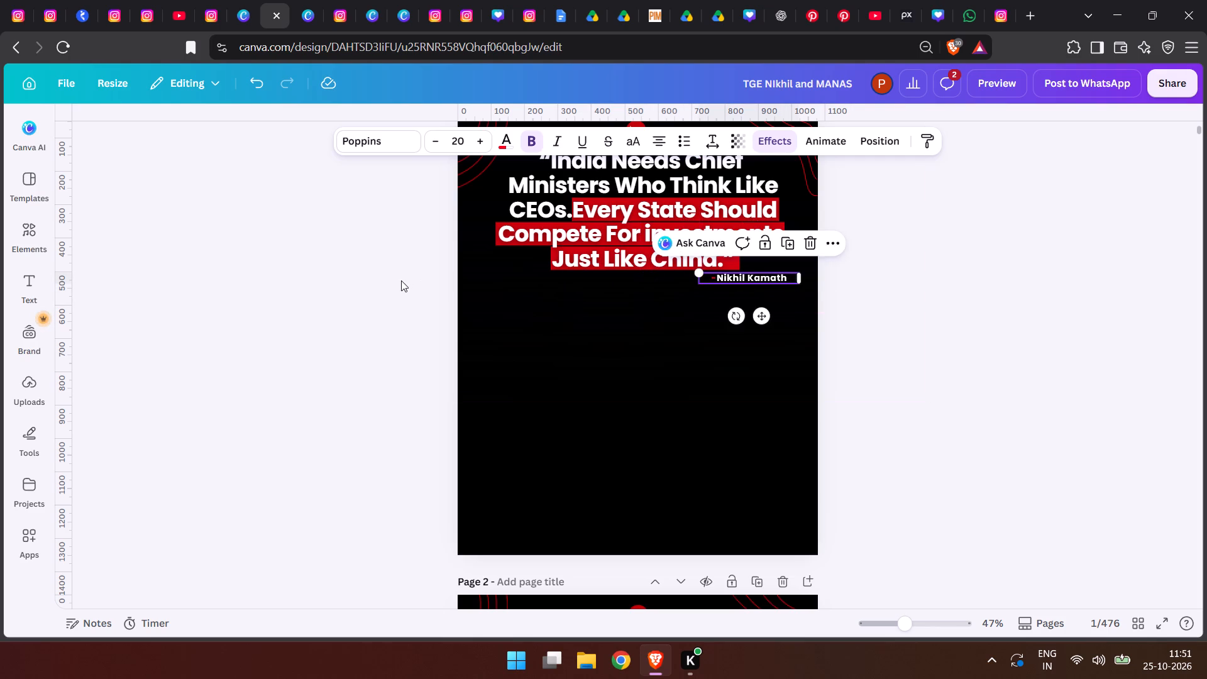
drag(751, 273, 754, 279)
double_click(895, 334)
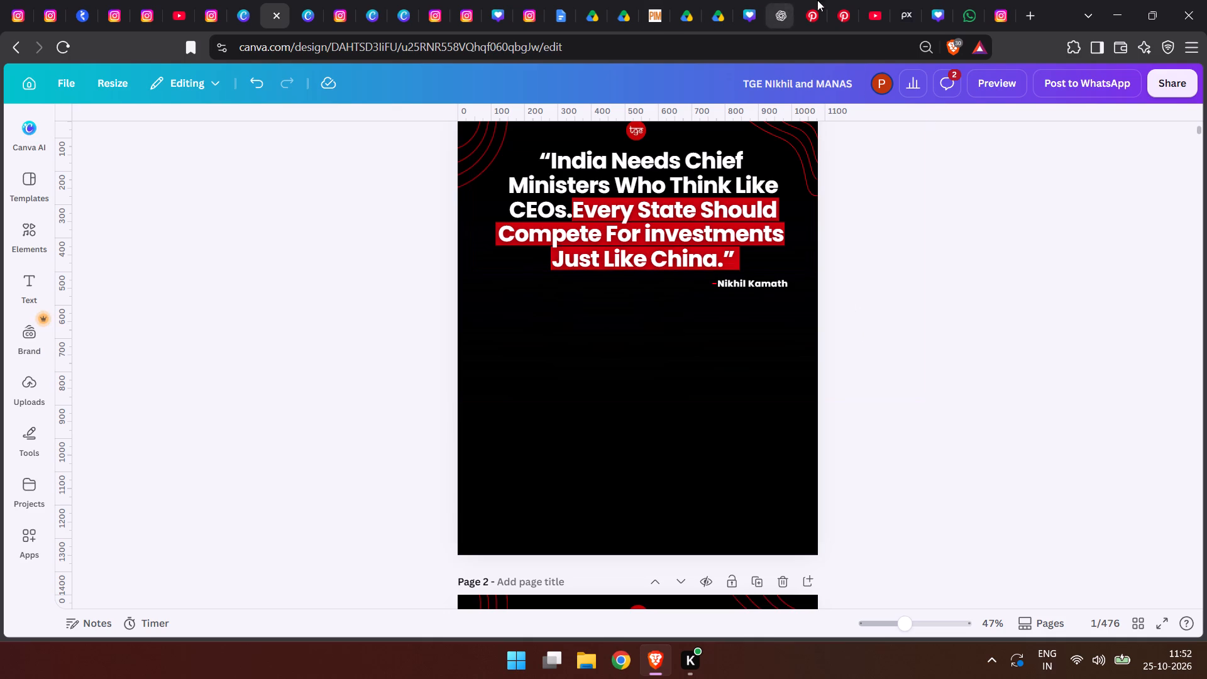
Search Google Images for "nikhil kamath" in a new browser tab.
click(1031, 4)
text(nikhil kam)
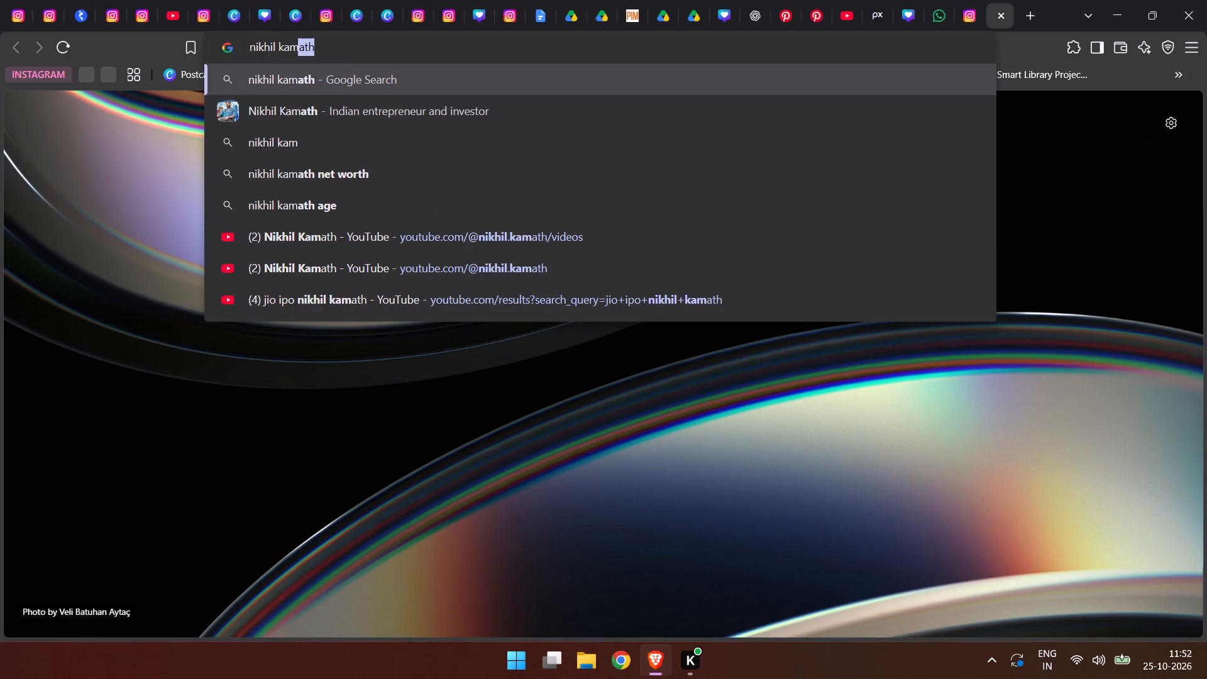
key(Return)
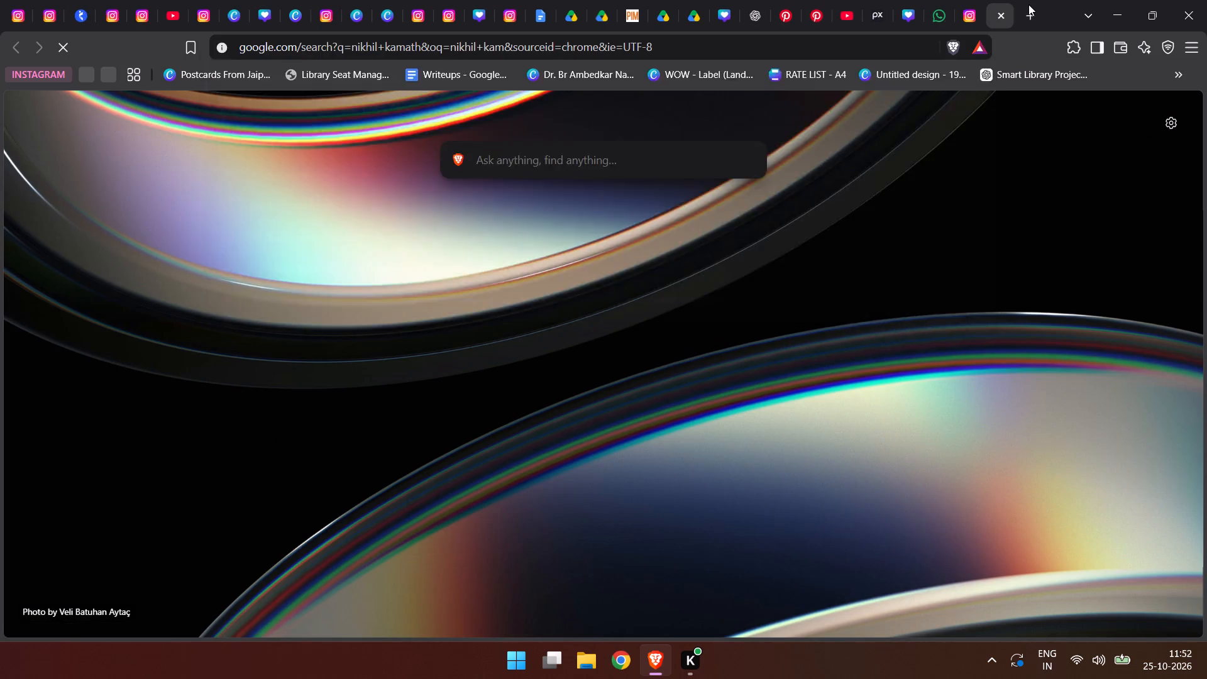
click(265, 153)
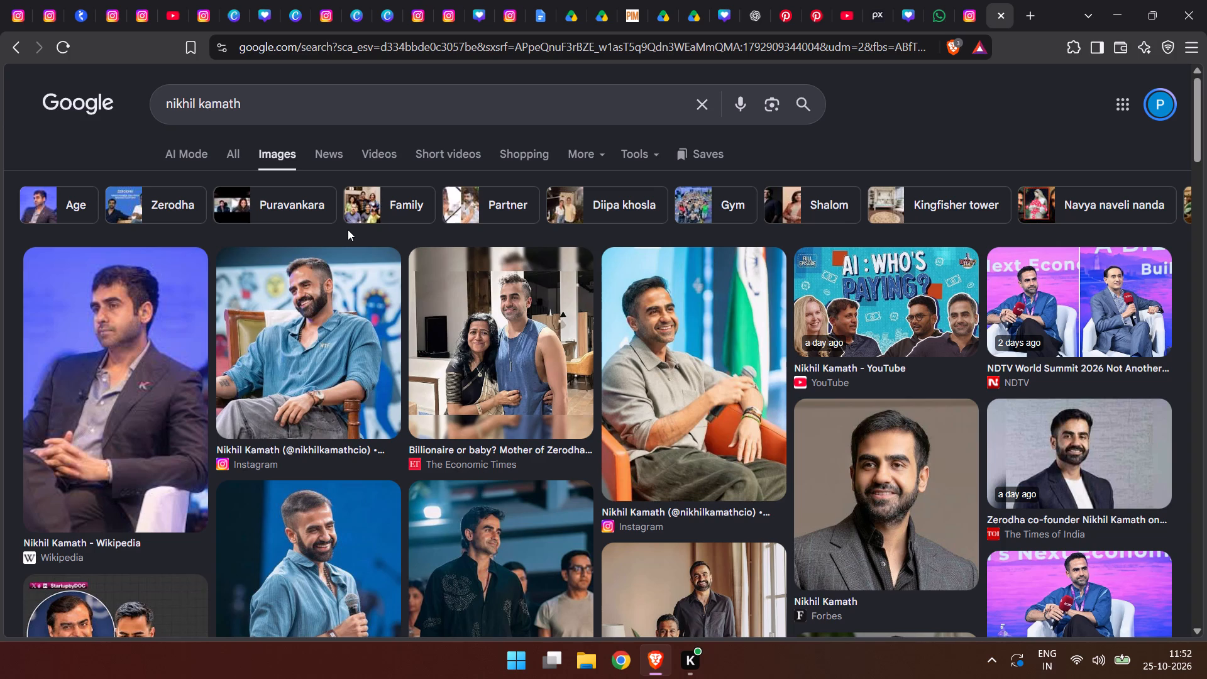
Preview the NDTV World Summit 2026 result, then its related photo of Nikhil Kamath seated alone in a white chair.
click(1060, 315)
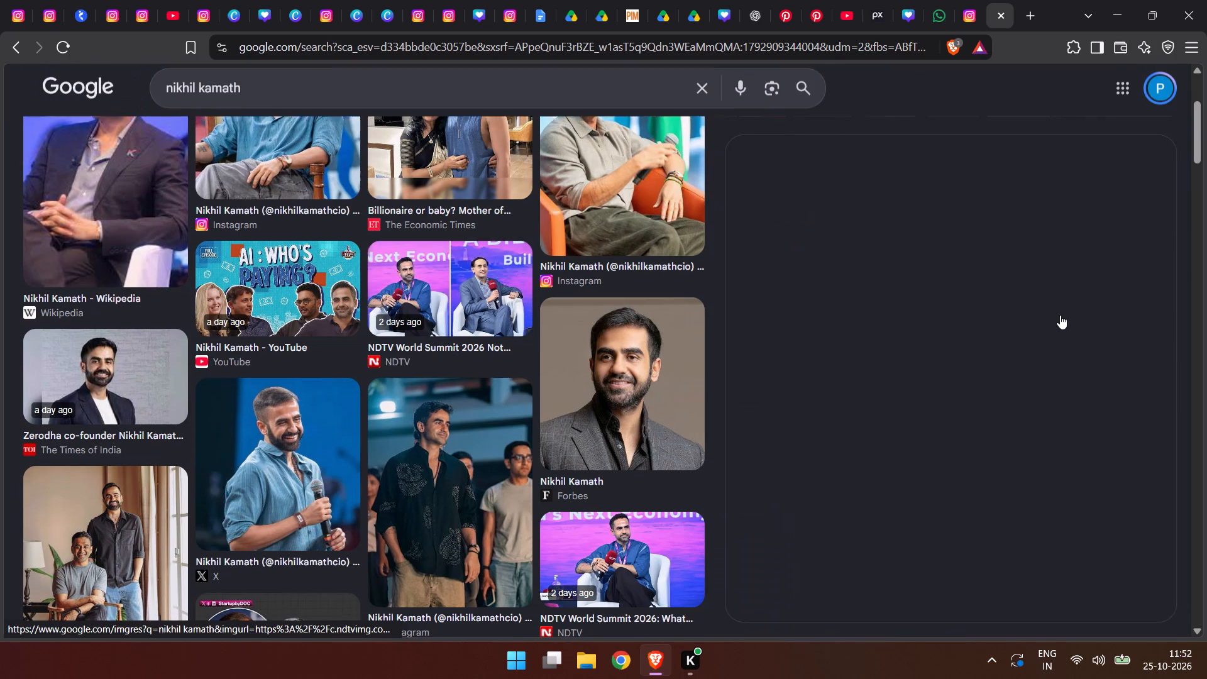
scroll(1059, 319, down, 2)
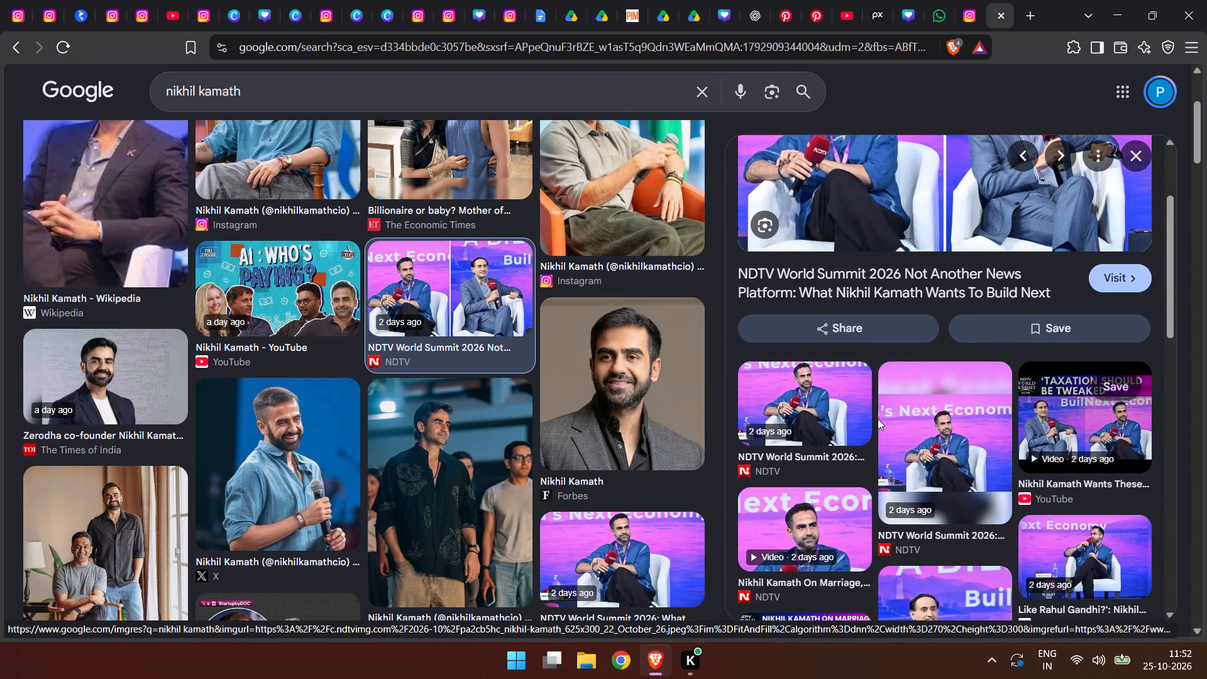
click(790, 395)
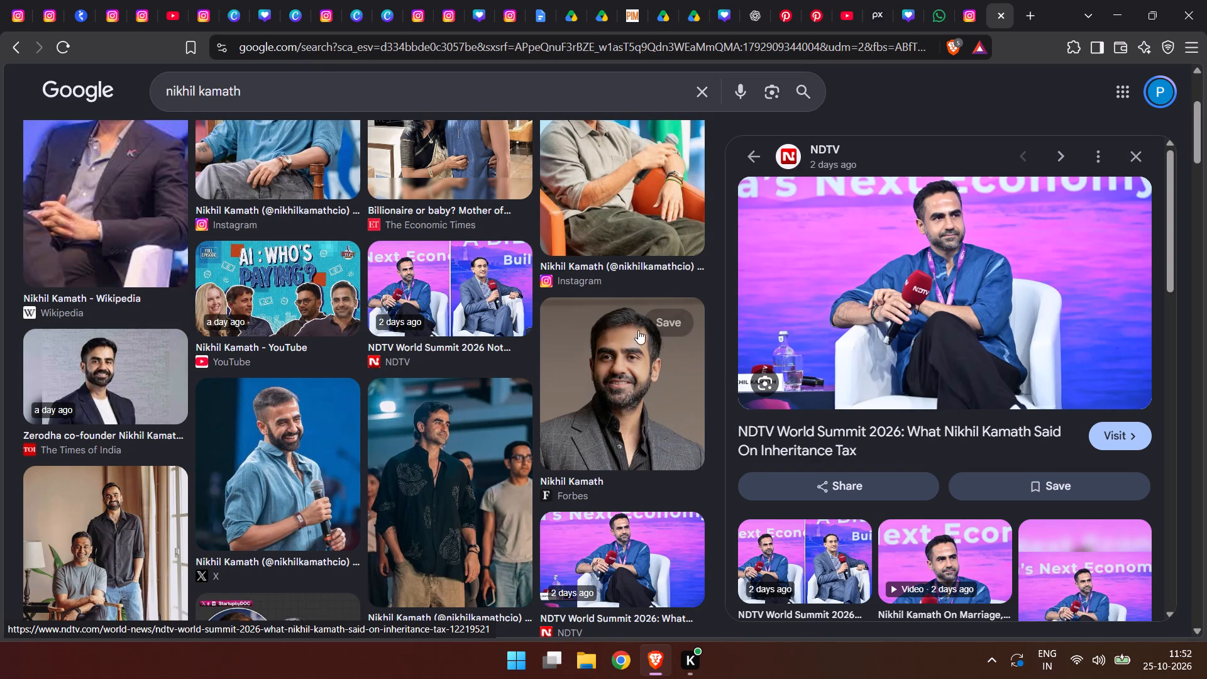
Browse more Nikhil Kamath photos and preview the related Business Fortune image of him speaking into a microphone.
scroll(578, 325, down, 3)
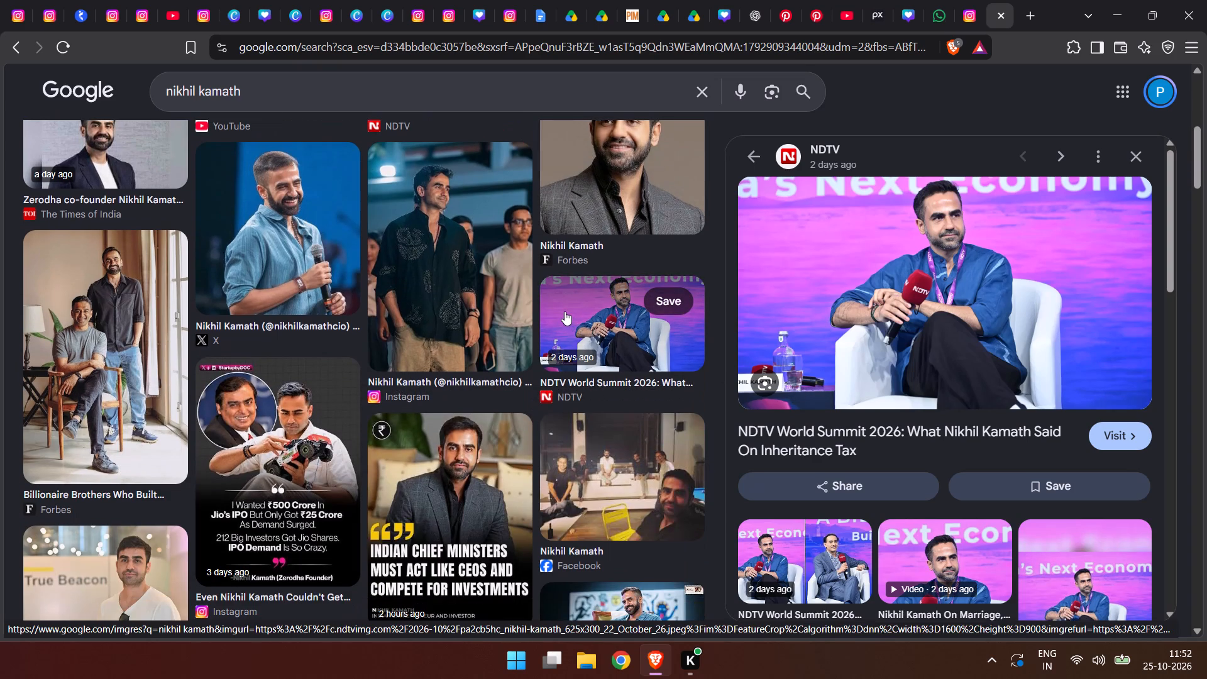
scroll(565, 311, down, 3)
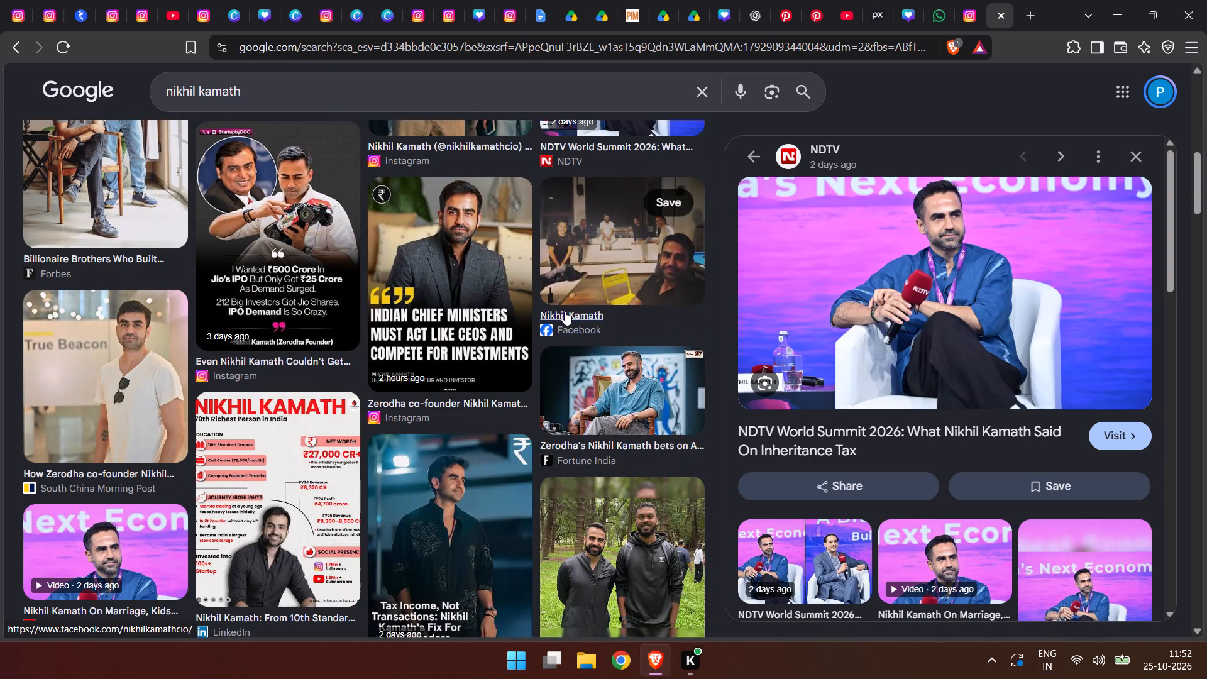
scroll(792, 346, down, 2)
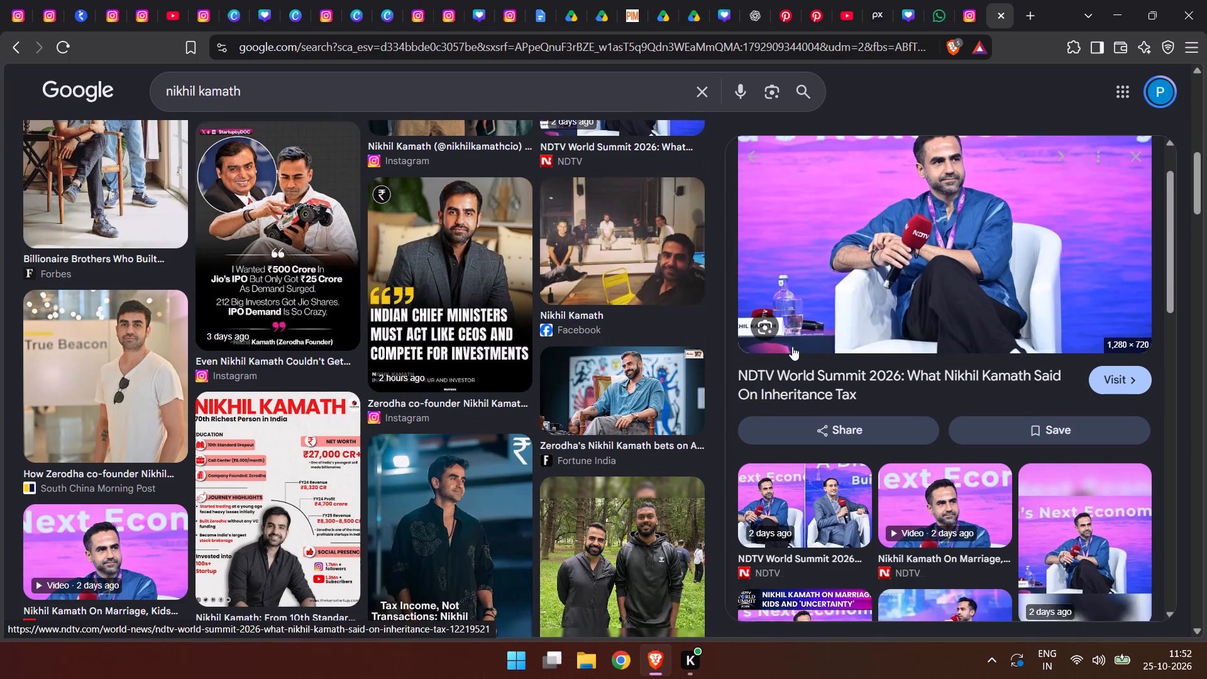
scroll(792, 346, down, 1)
scroll(592, 348, down, 2)
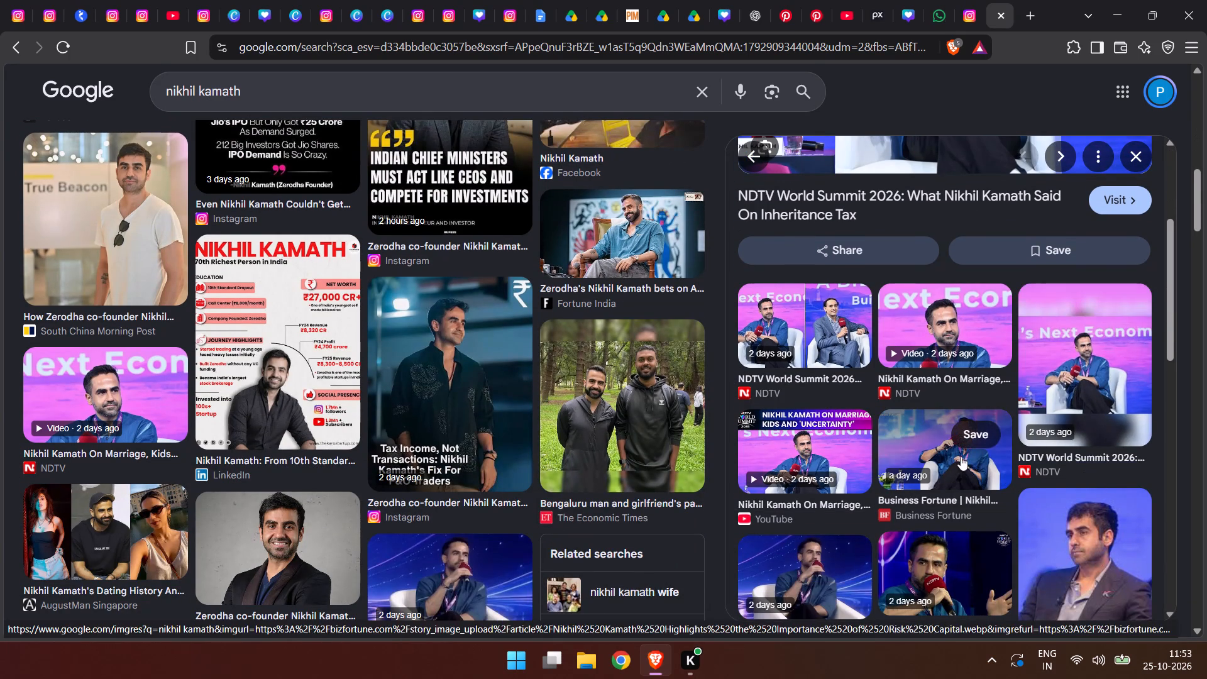
click(944, 459)
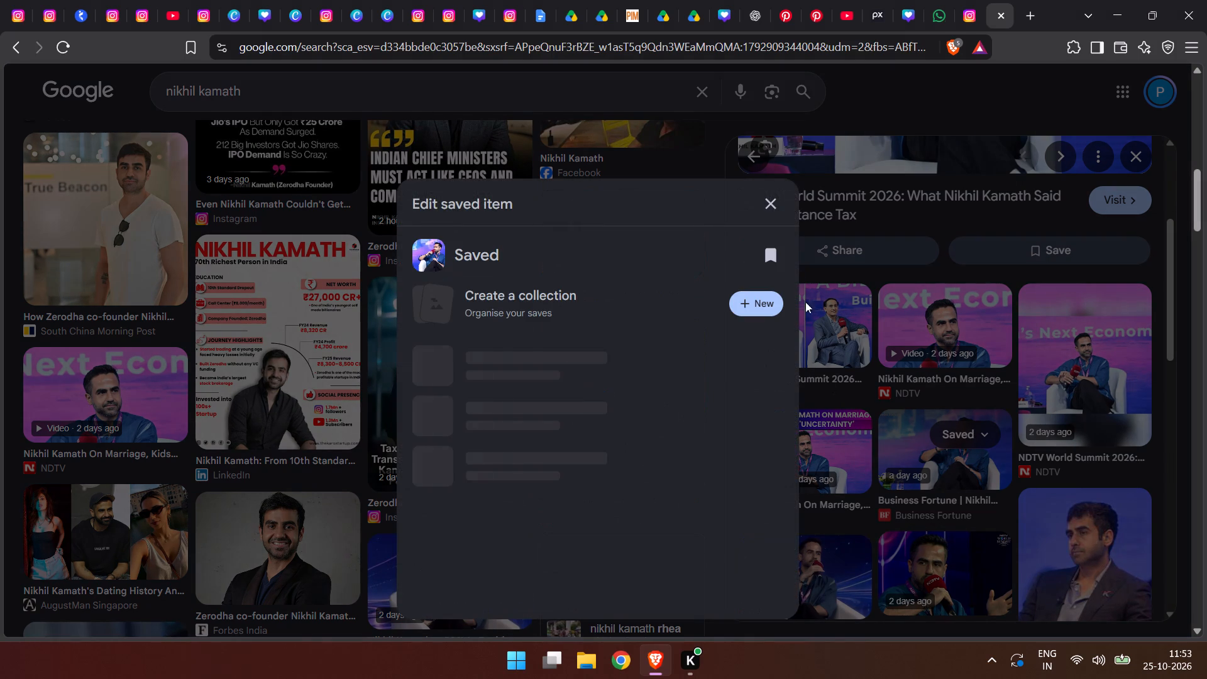
click(781, 202)
double_click(968, 483)
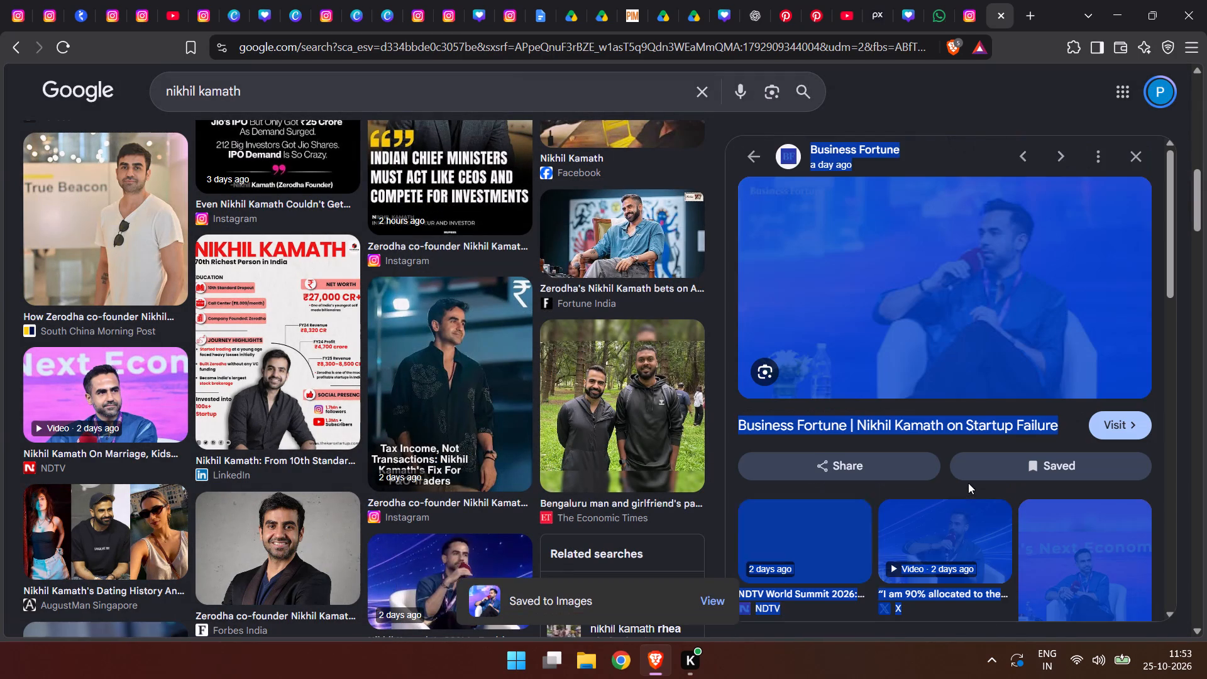
Examine the related images under the Business Fortune photo for alternative shots of the speaker.
click(954, 438)
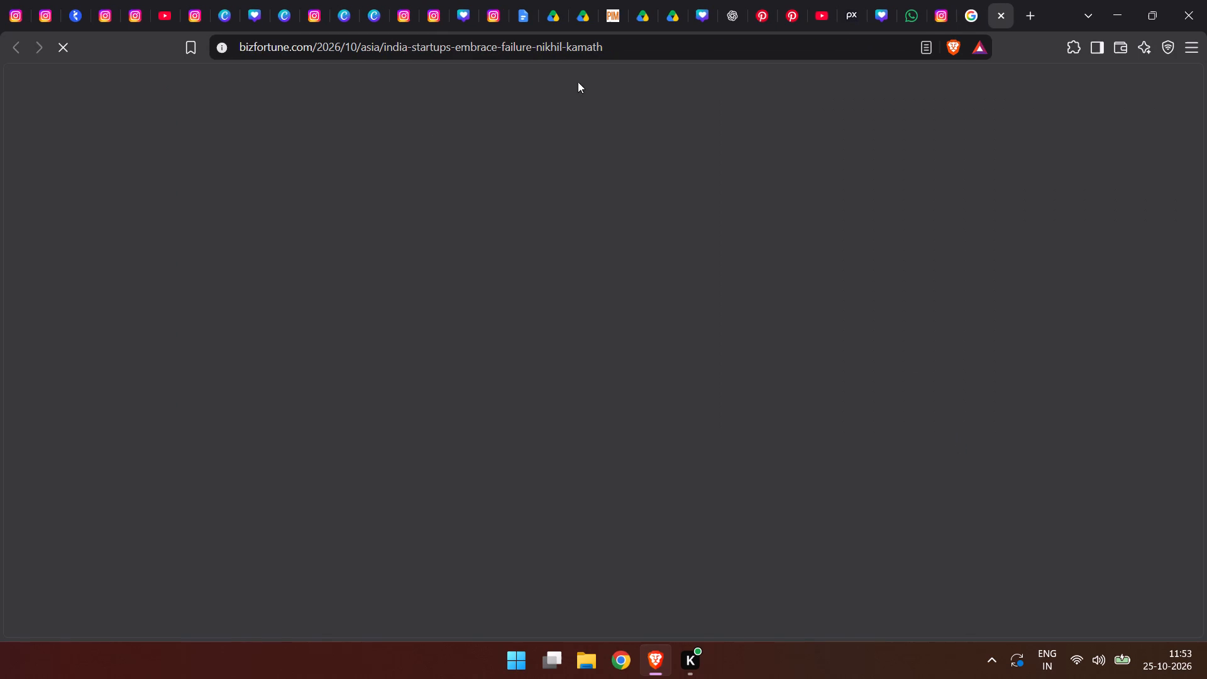
click(960, 0)
click(947, 96)
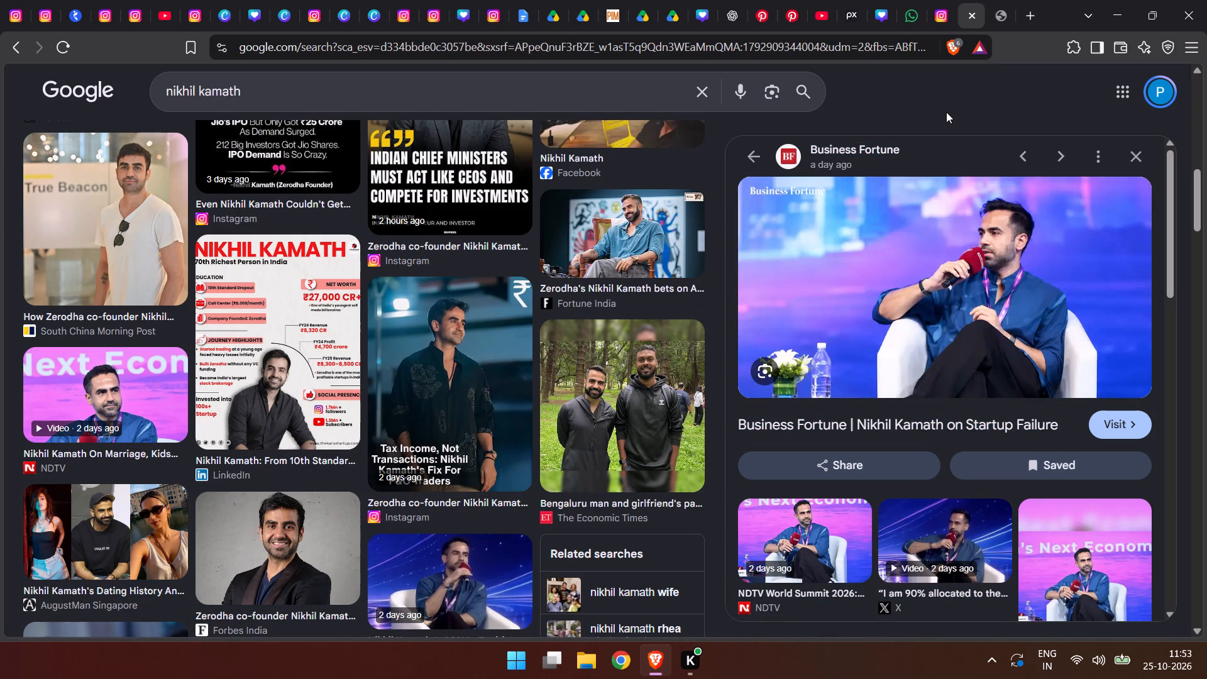
scroll(952, 272, down, 2)
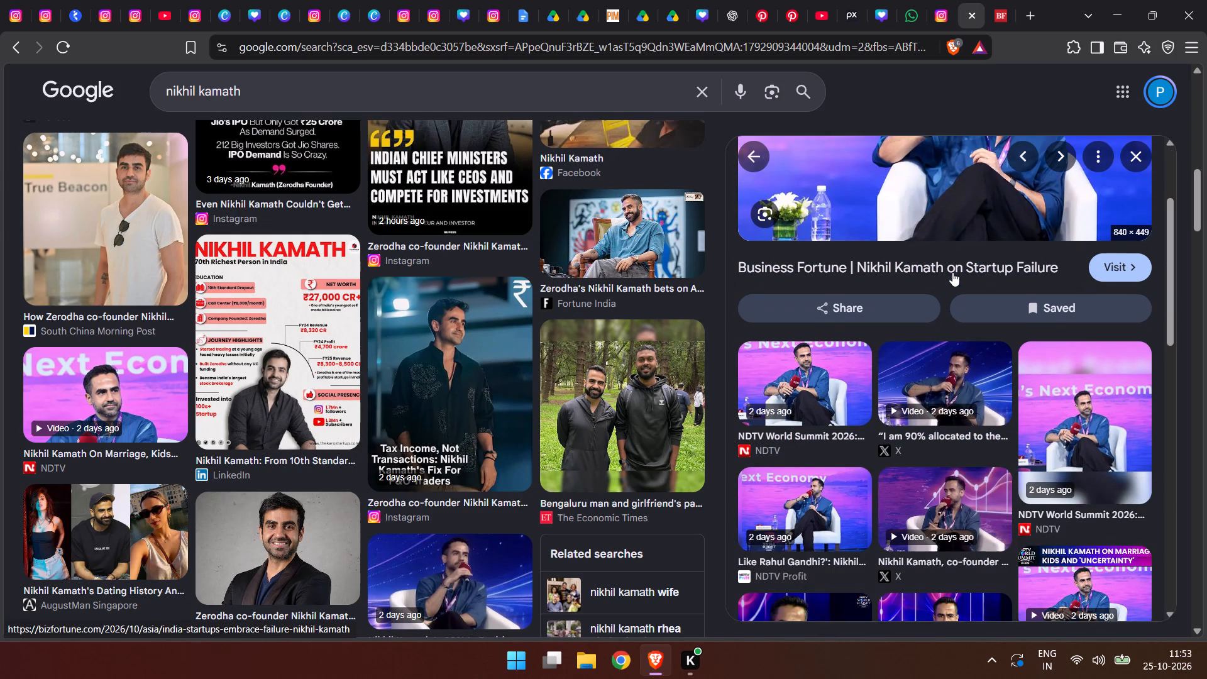
scroll(940, 279, up, 3)
scroll(940, 279, down, 3)
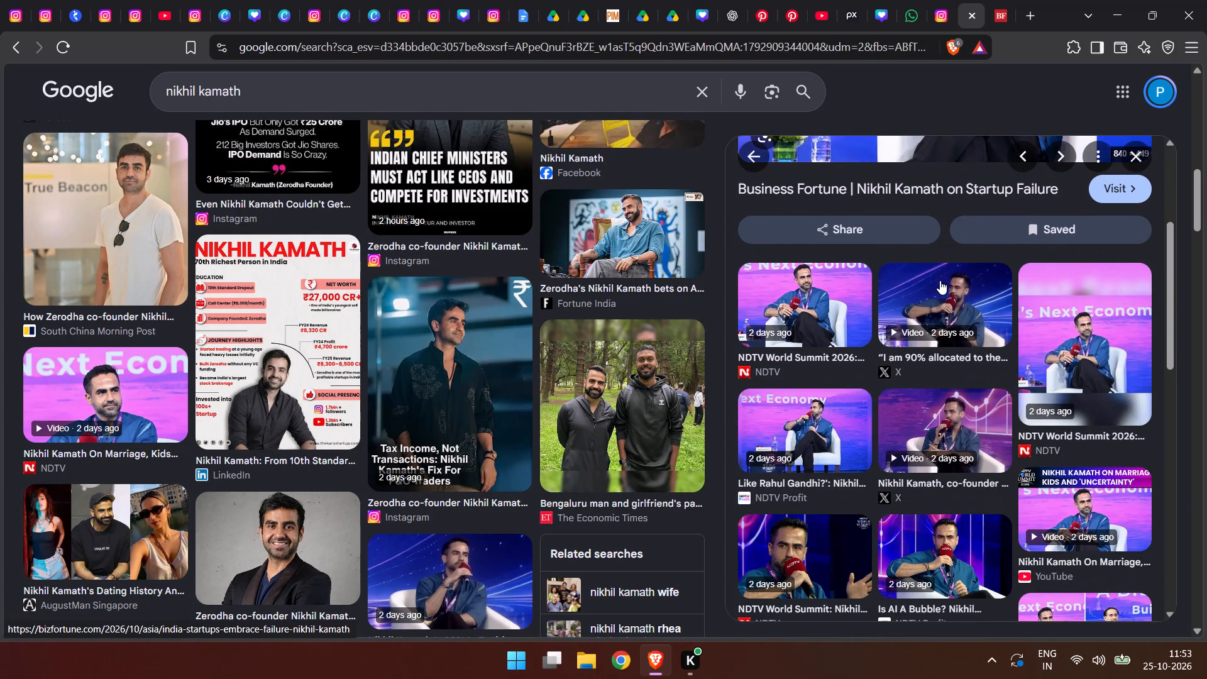
scroll(940, 280, down, 2)
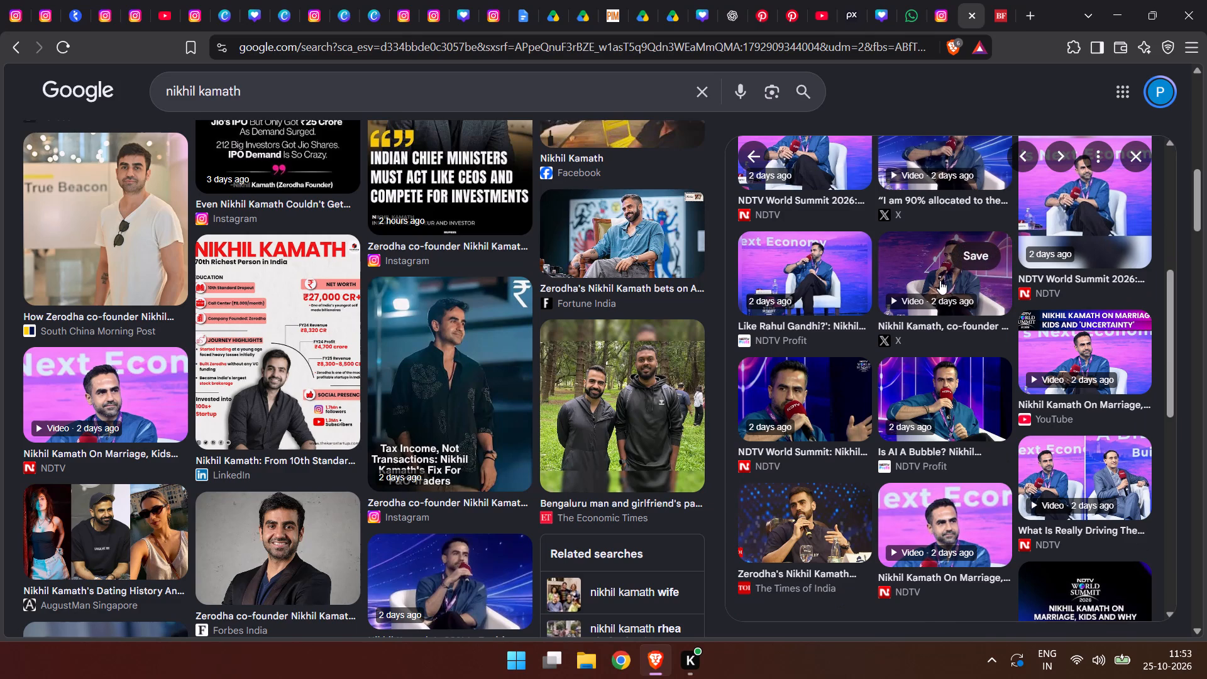
scroll(940, 280, up, 6)
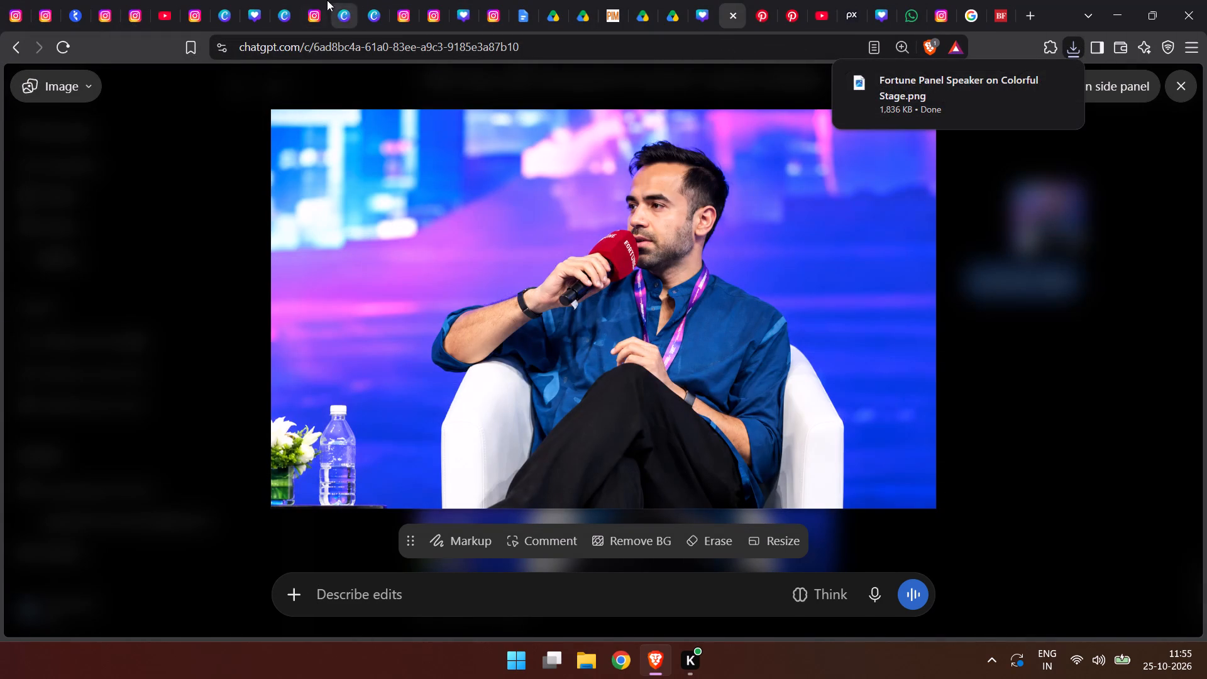
Switch back to the Canva quote design and add the downloaded speaker photo to page 1.
click(252, 2)
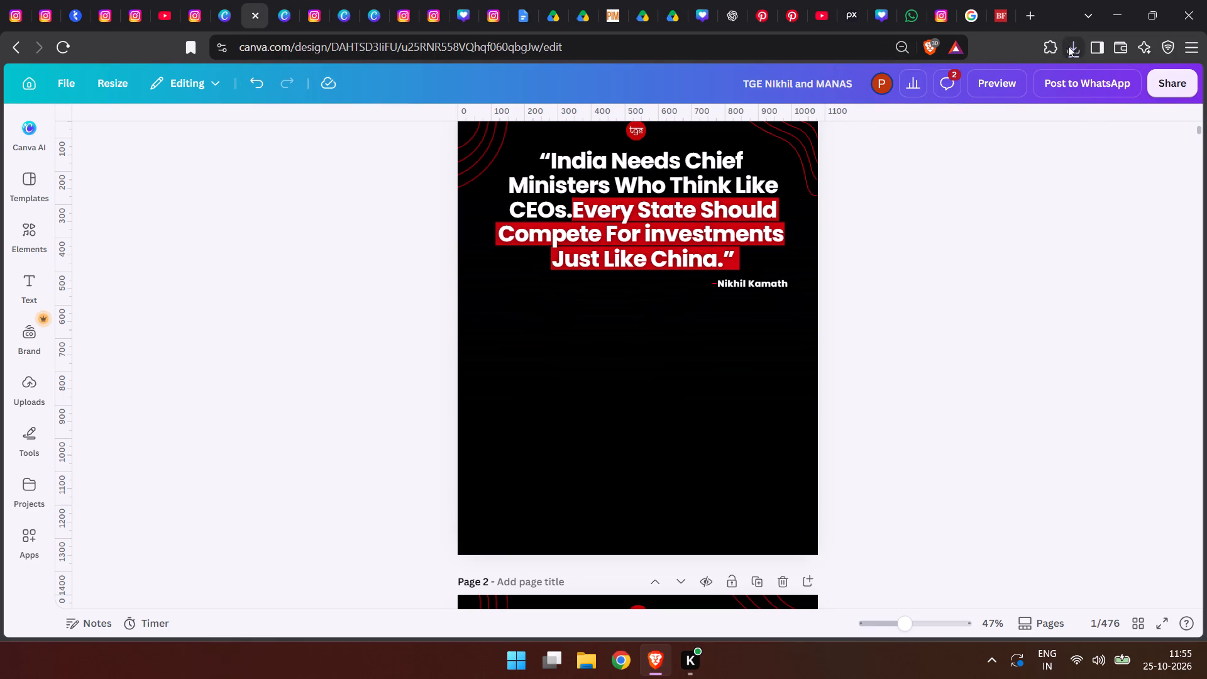
click(1076, 48)
drag(872, 116, 605, 426)
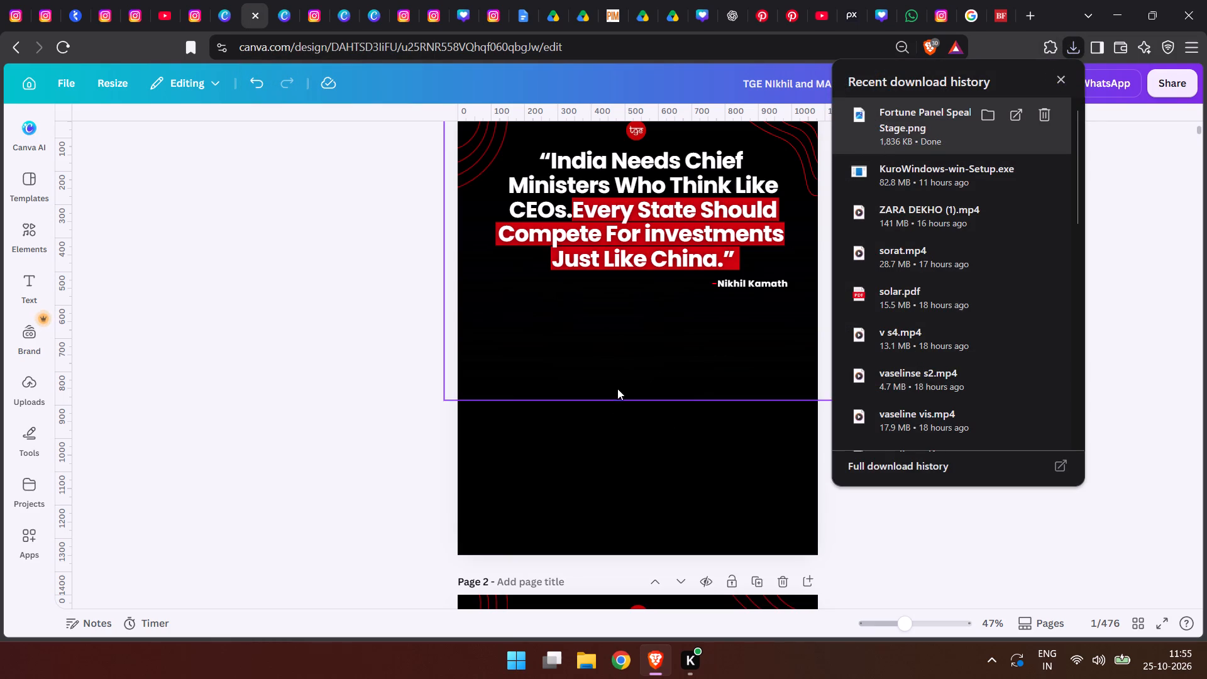
Enlarge and position the photo to fill page 1's full width from the headline's last line to the bottom edge.
drag(673, 358, 610, 359)
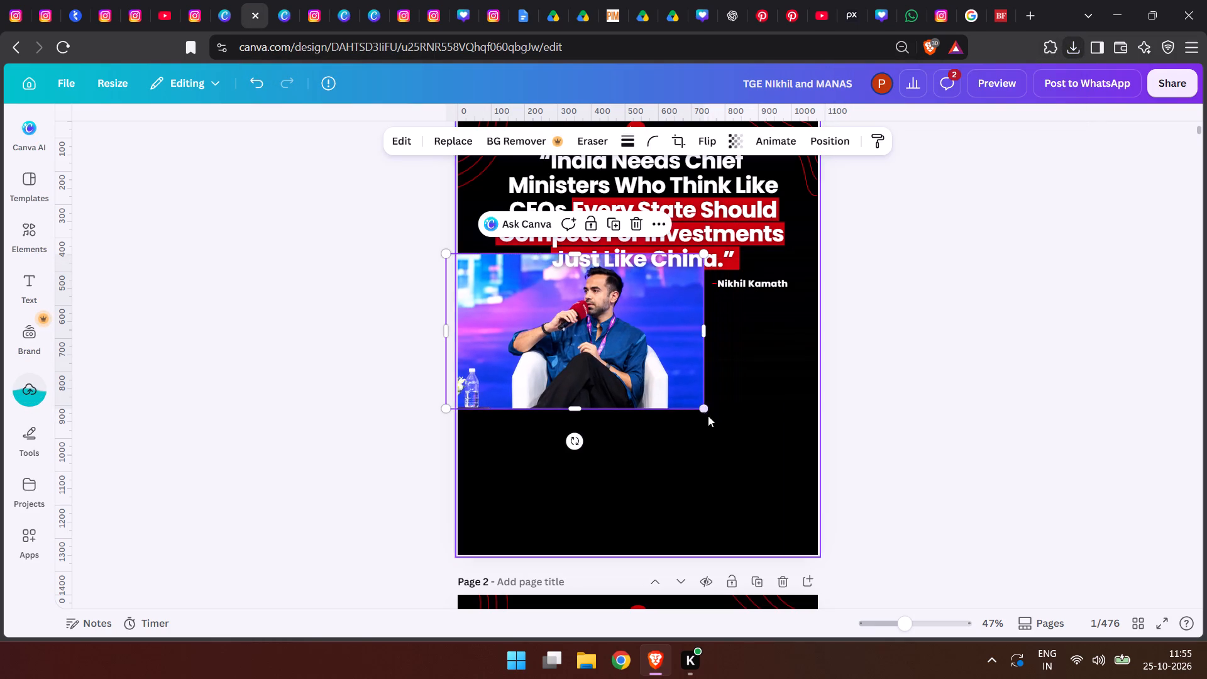
drag(699, 406, 918, 636)
drag(774, 486, 688, 482)
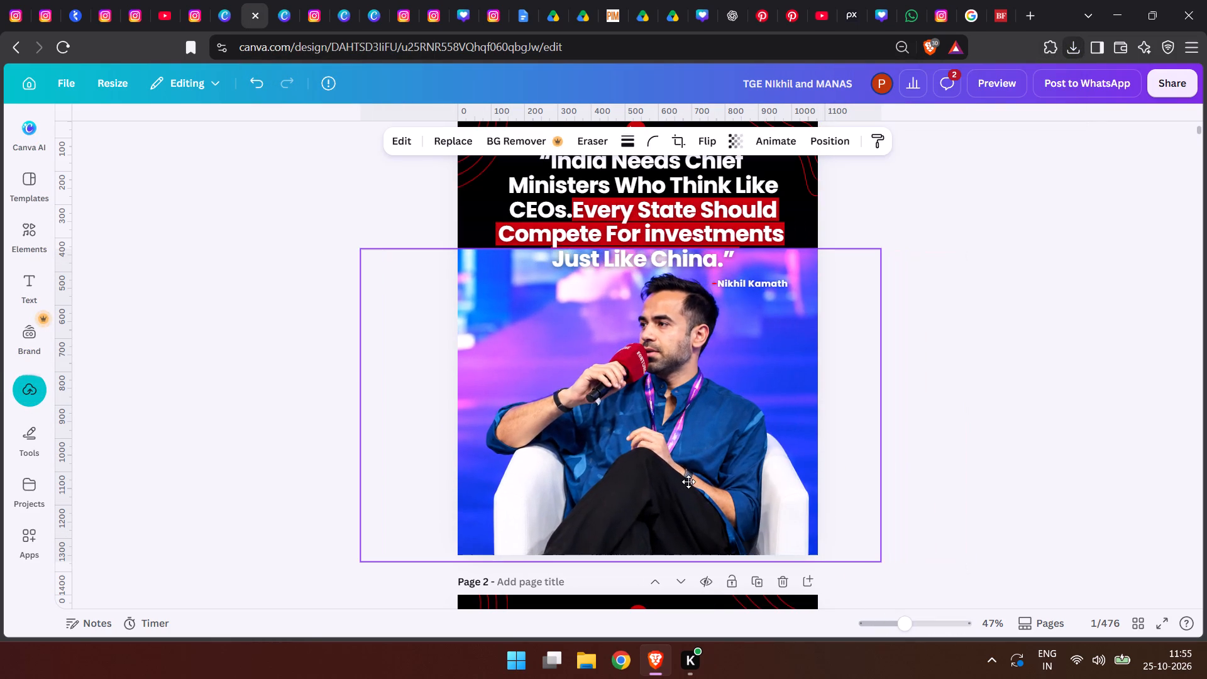
drag(688, 482, 686, 483)
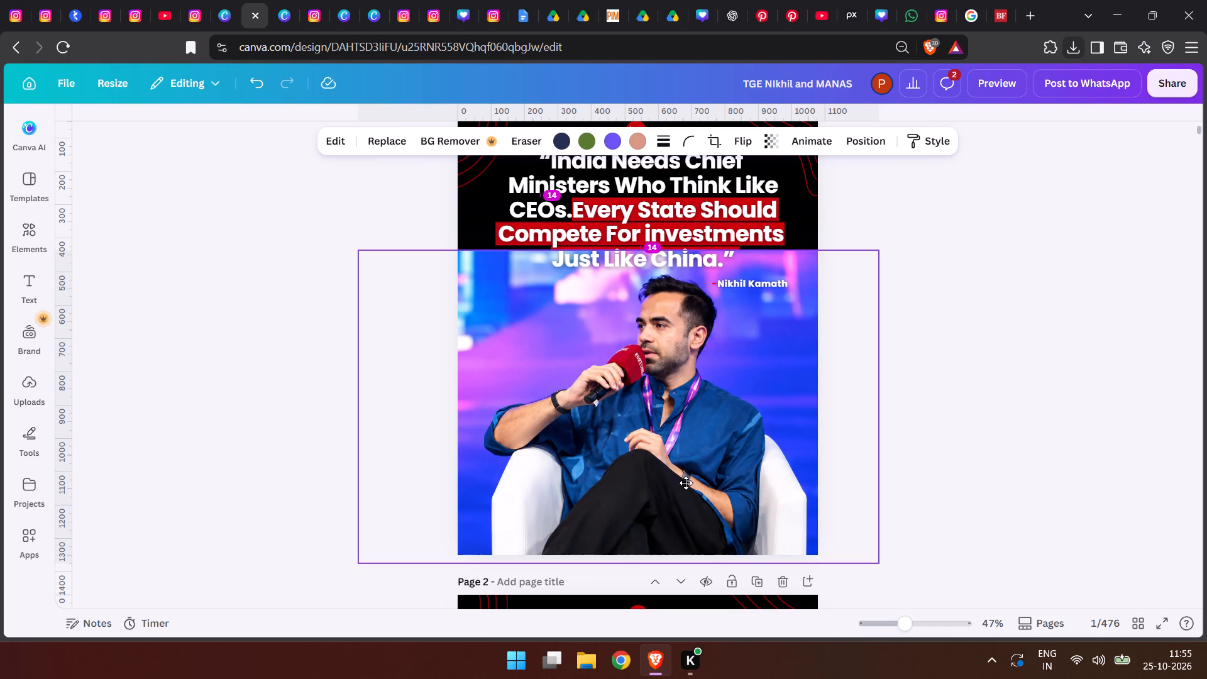
drag(686, 483, 691, 481)
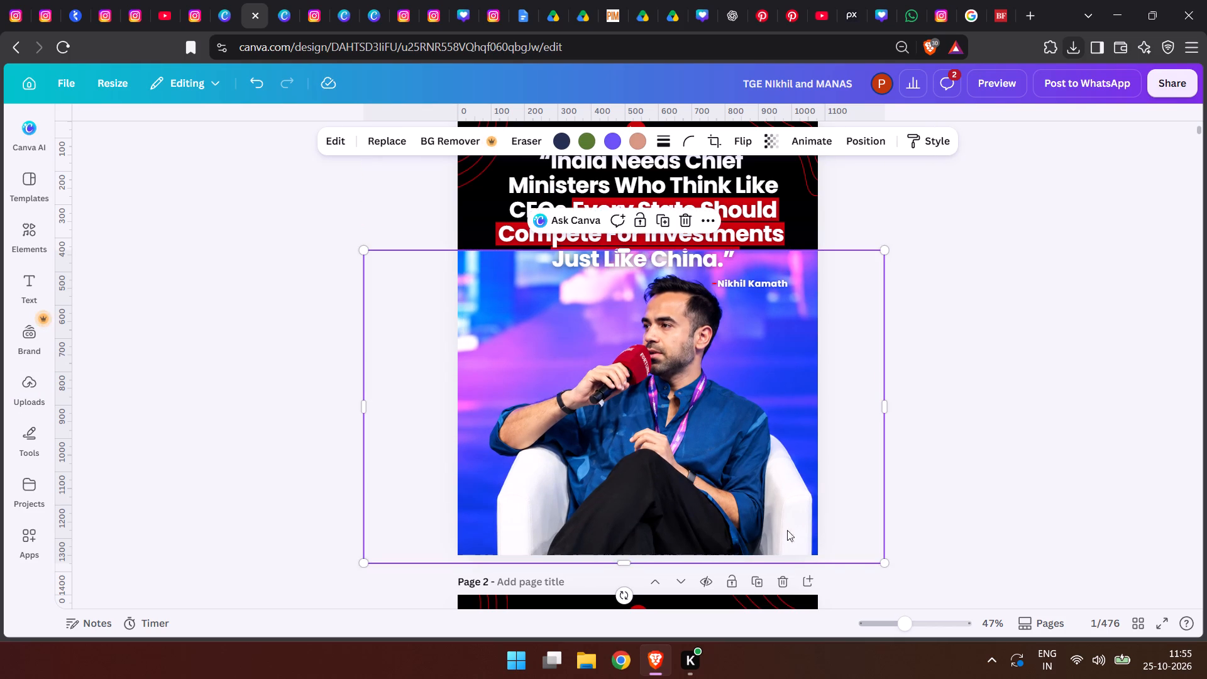
drag(886, 566, 862, 560)
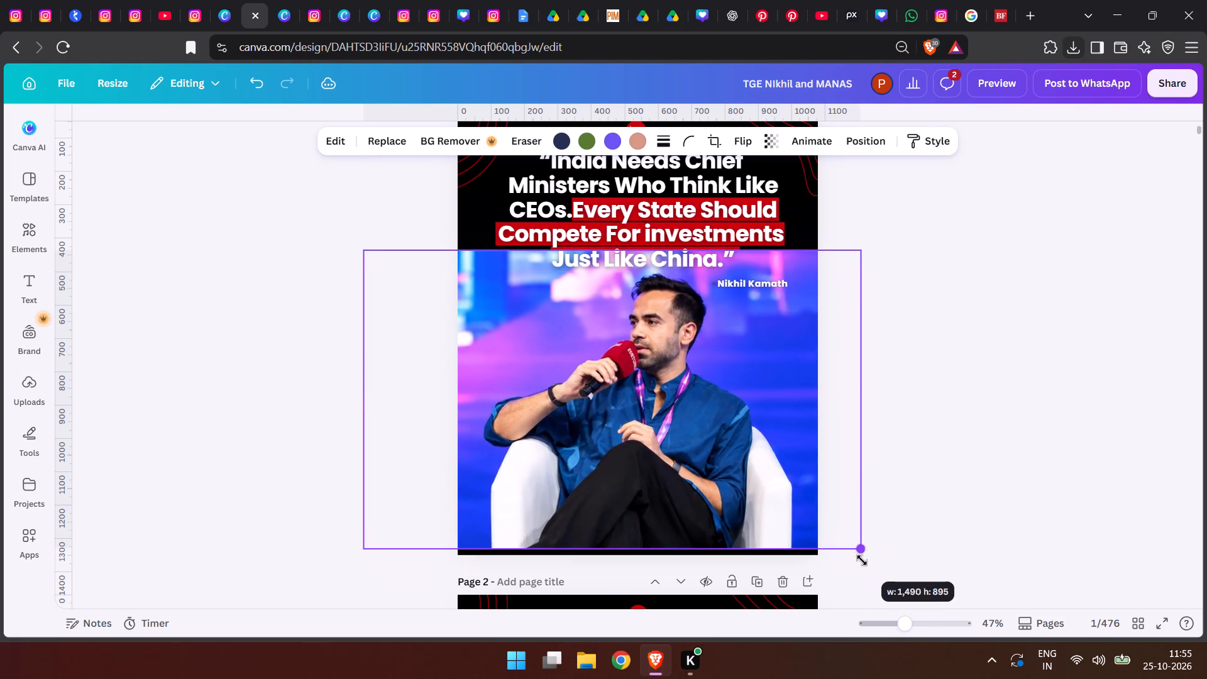
drag(862, 560, 865, 569)
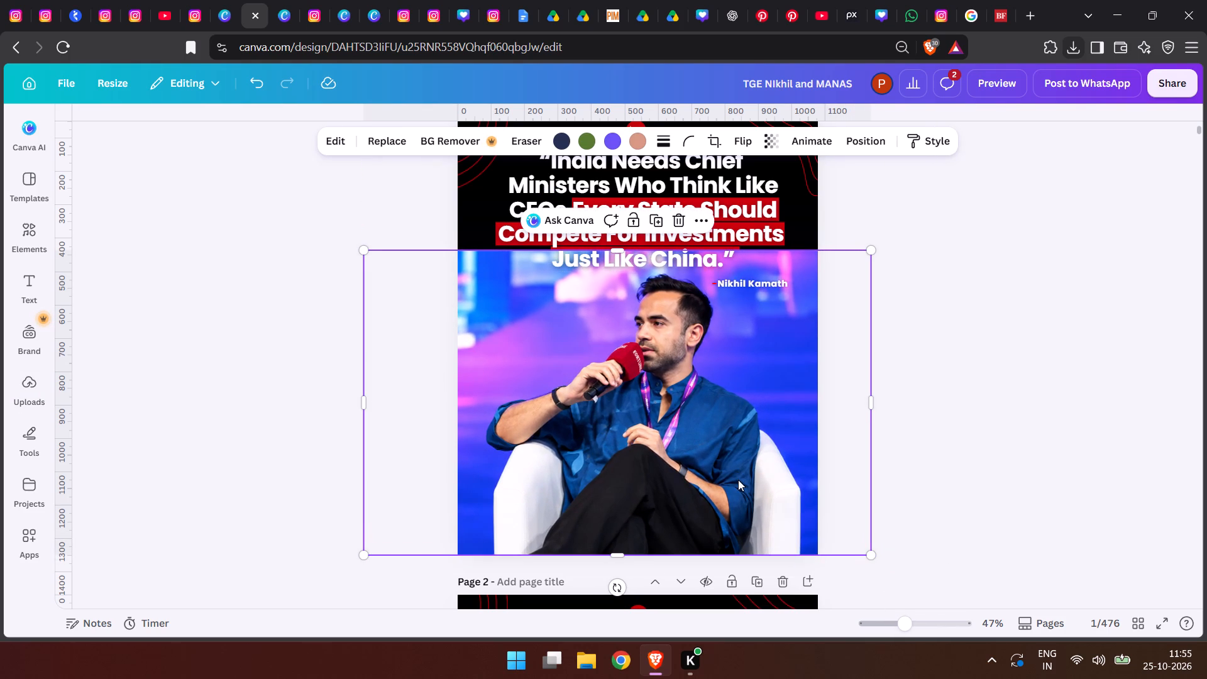
Send the speaker photo two layers backward, behind the headline, attribution and dark gradient.
key(ctrl+bracketleft)
key(ctrl+bracketleft)
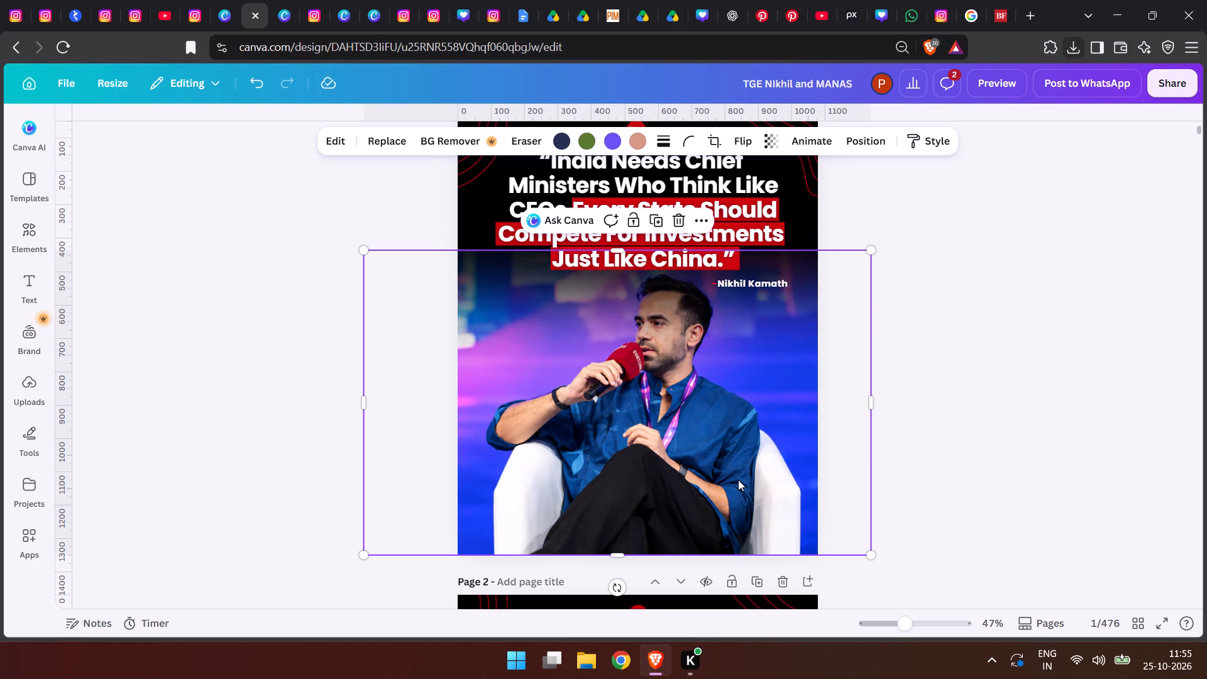
Duplicate the speaker photo, remove the copy's background and align the cutout exactly over the original.
key(ctrl+c)
key(ctrl+v)
click(466, 136)
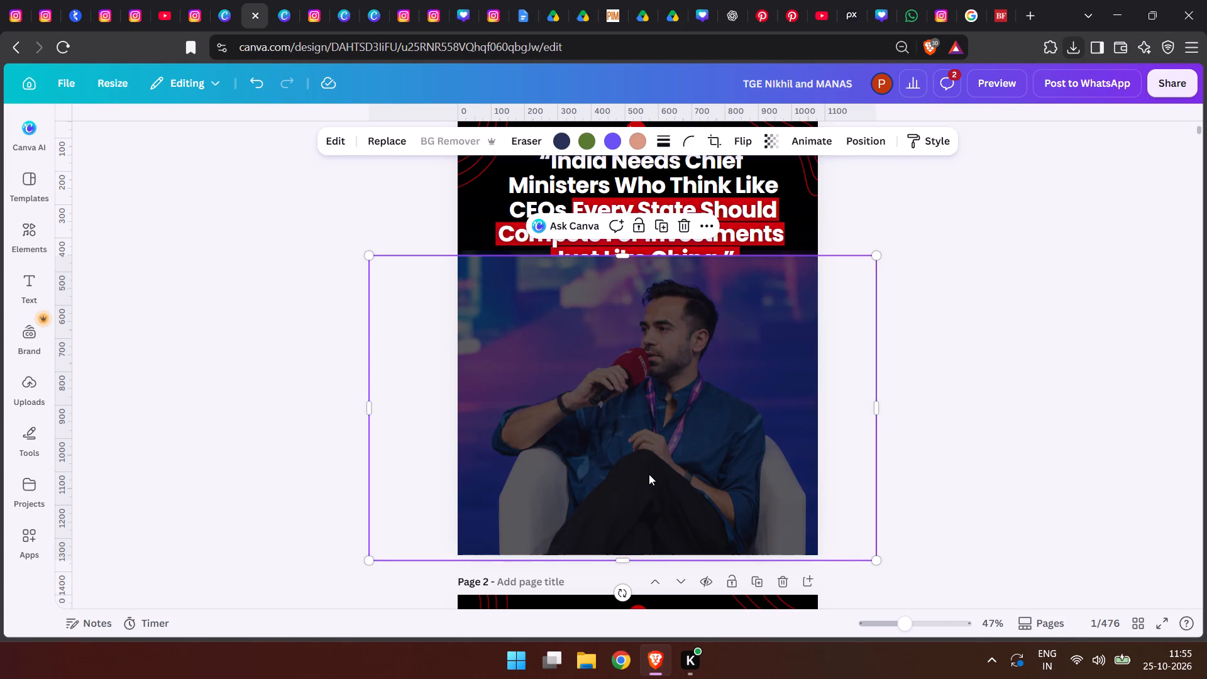
drag(662, 469, 656, 465)
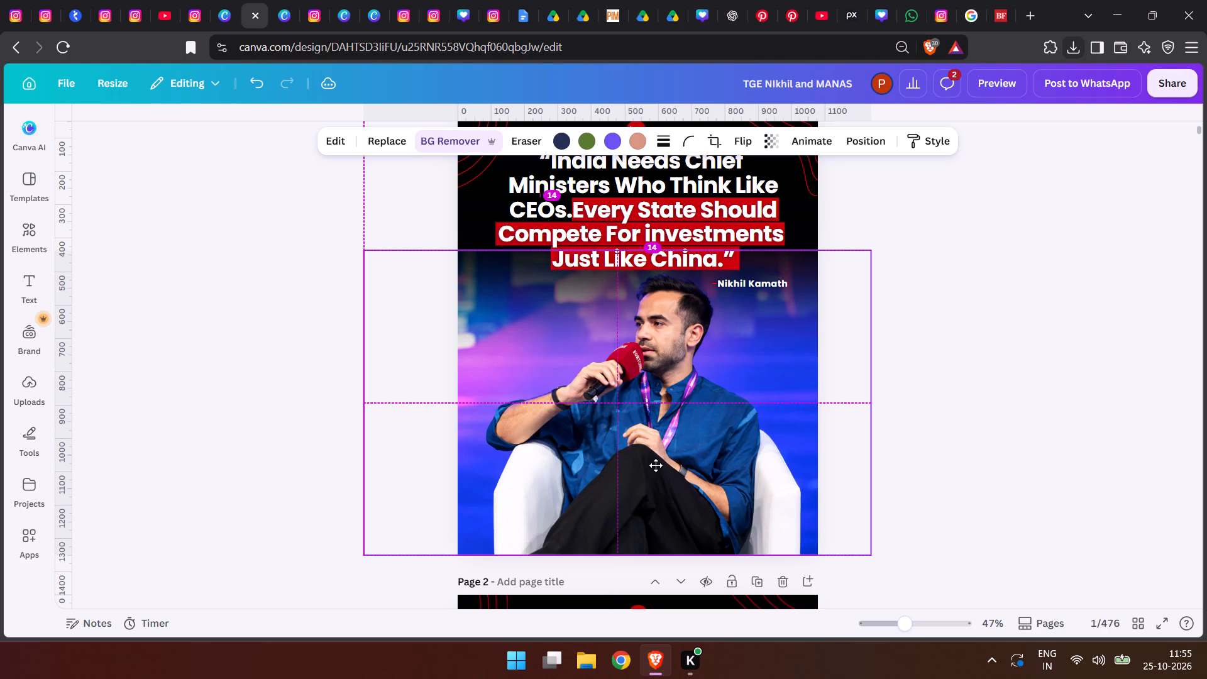
drag(656, 465, 654, 465)
double_click(951, 429)
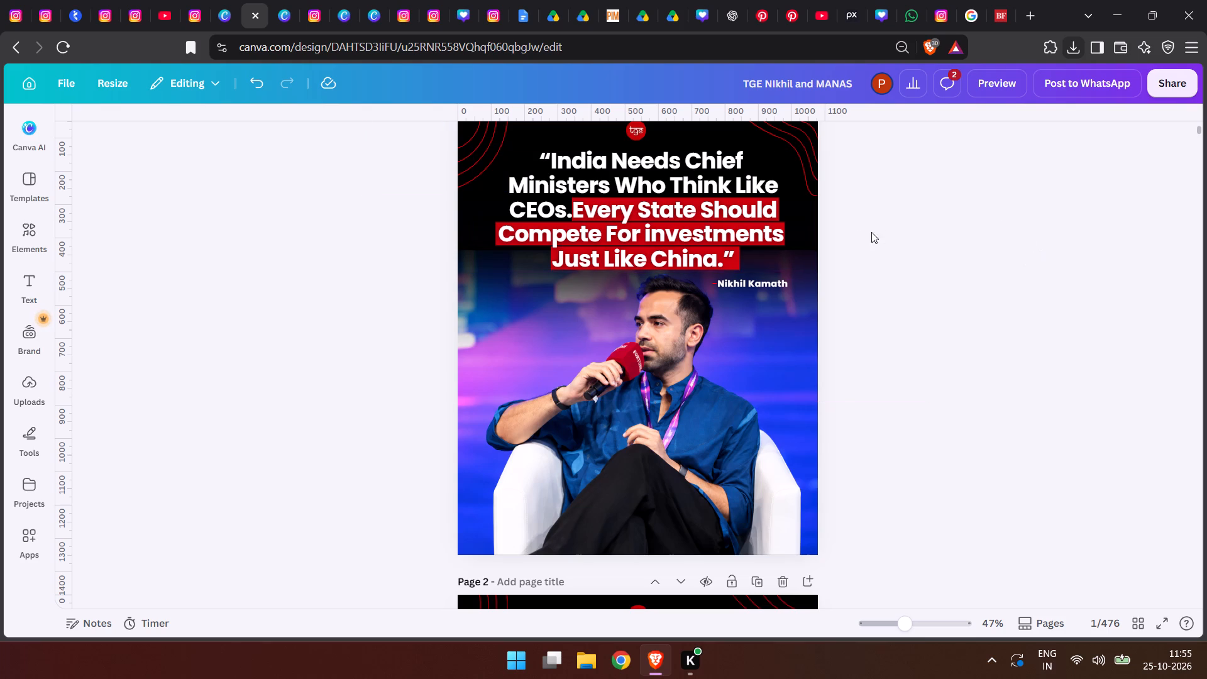
Move the dark gradient overlay slightly down over the speaker photo's upper edge on page 1.
drag(722, 131, 722, 138)
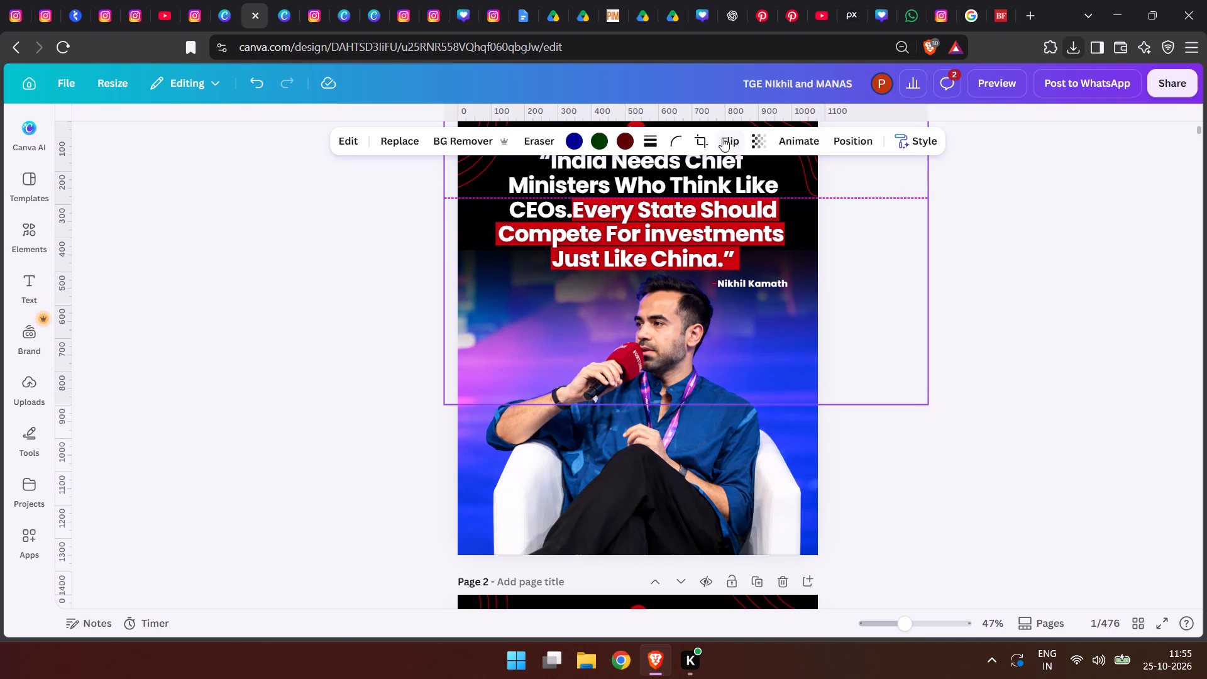
drag(722, 138, 724, 152)
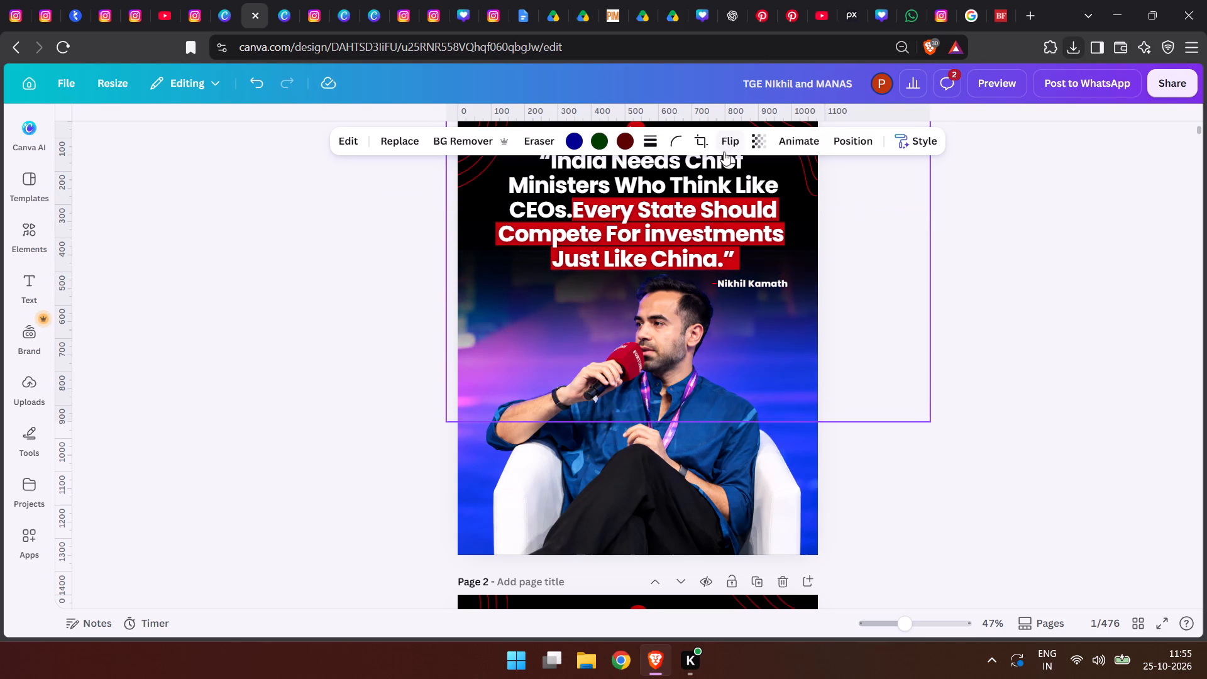
drag(724, 152, 722, 150)
double_click(1090, 380)
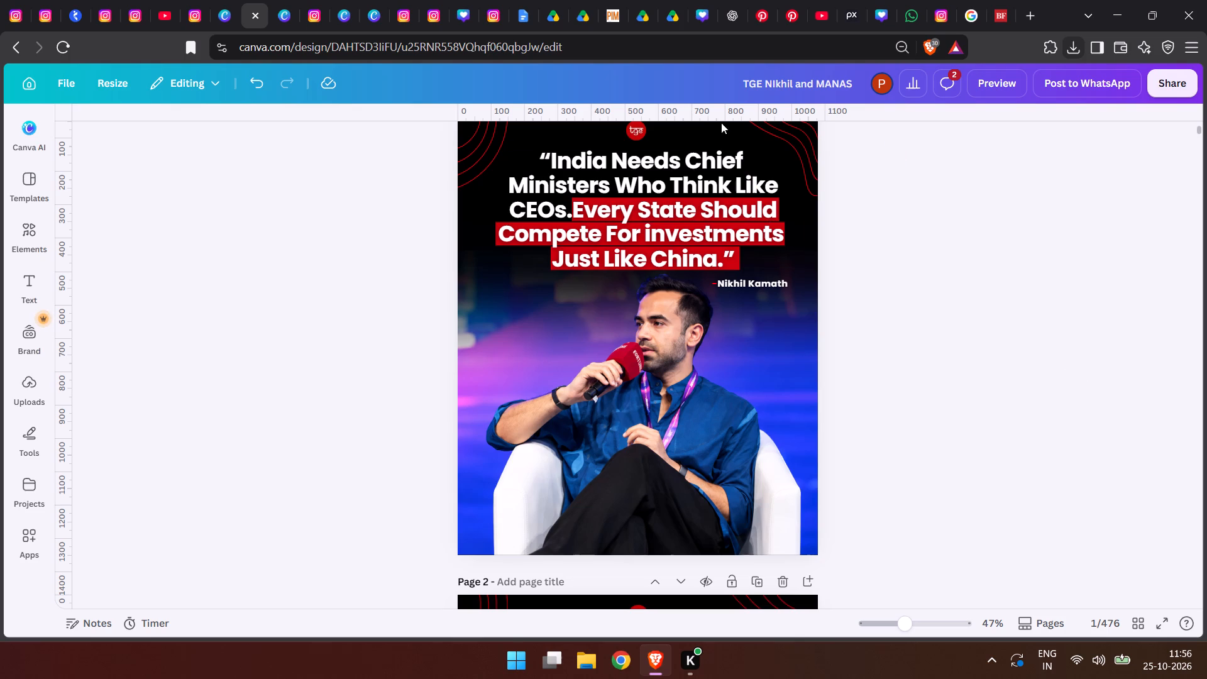
click(705, 130)
click(1023, 383)
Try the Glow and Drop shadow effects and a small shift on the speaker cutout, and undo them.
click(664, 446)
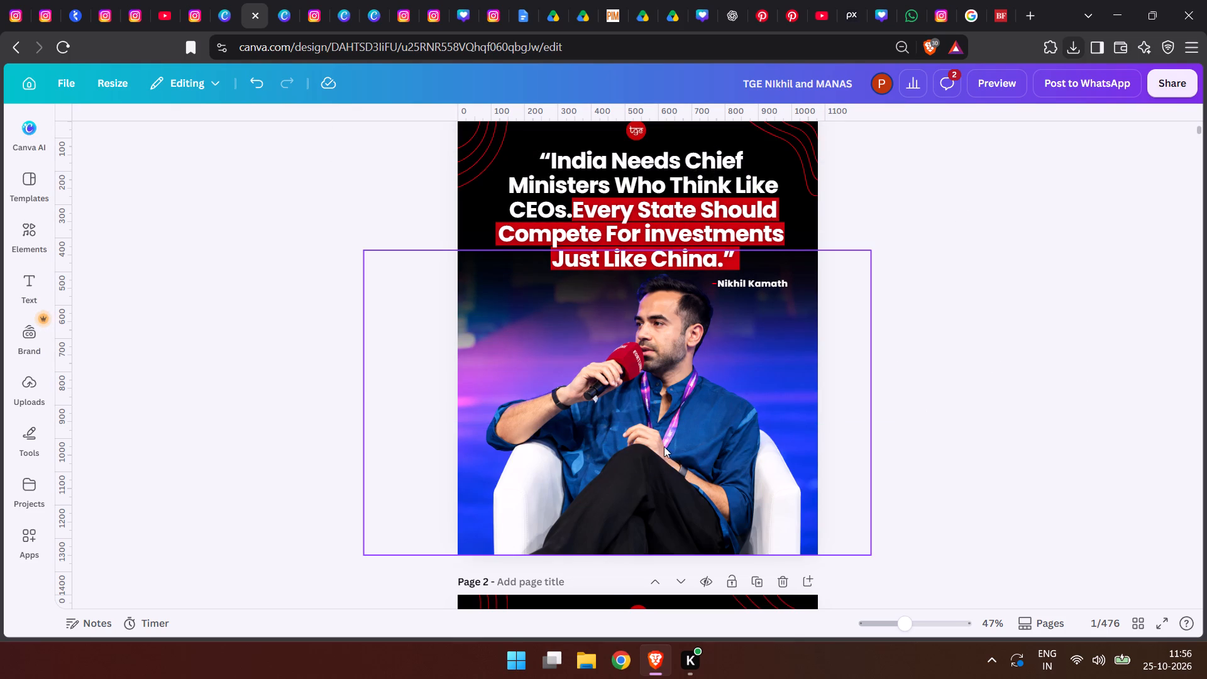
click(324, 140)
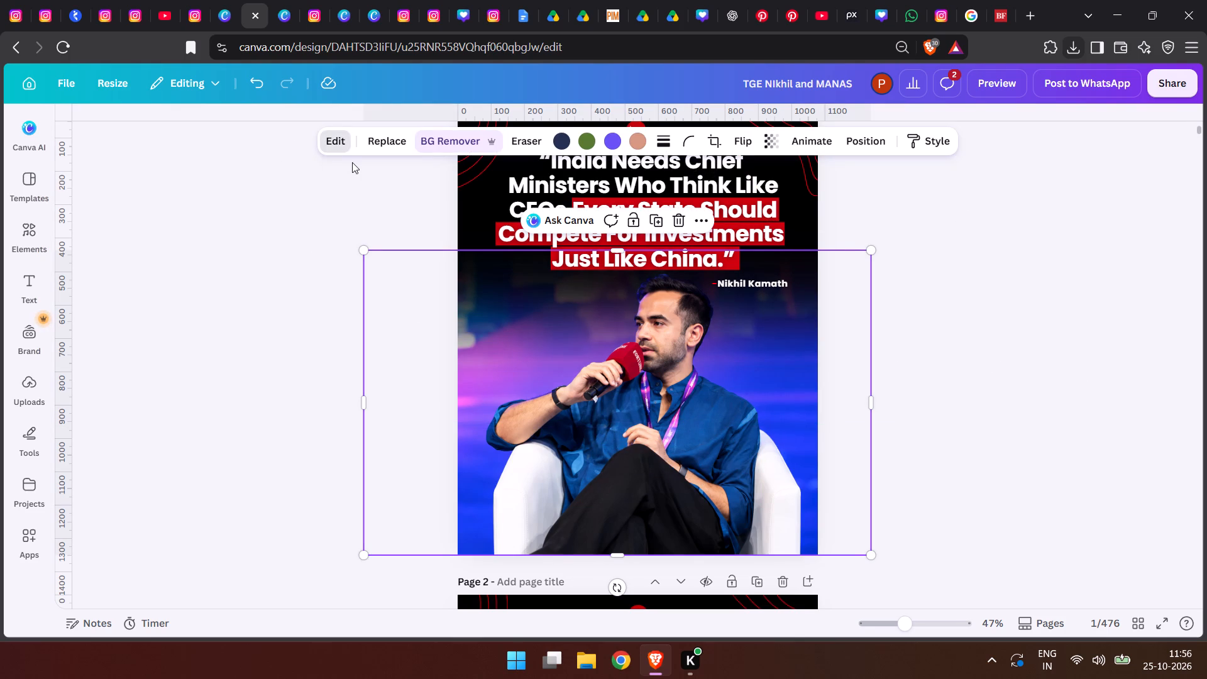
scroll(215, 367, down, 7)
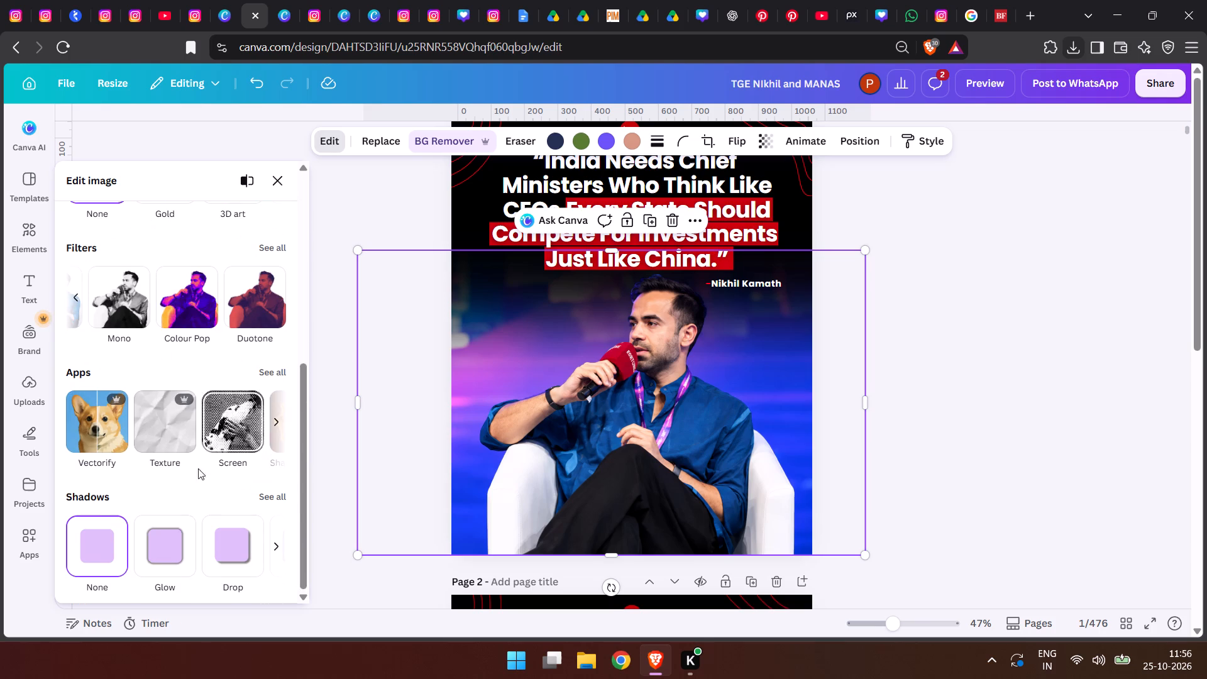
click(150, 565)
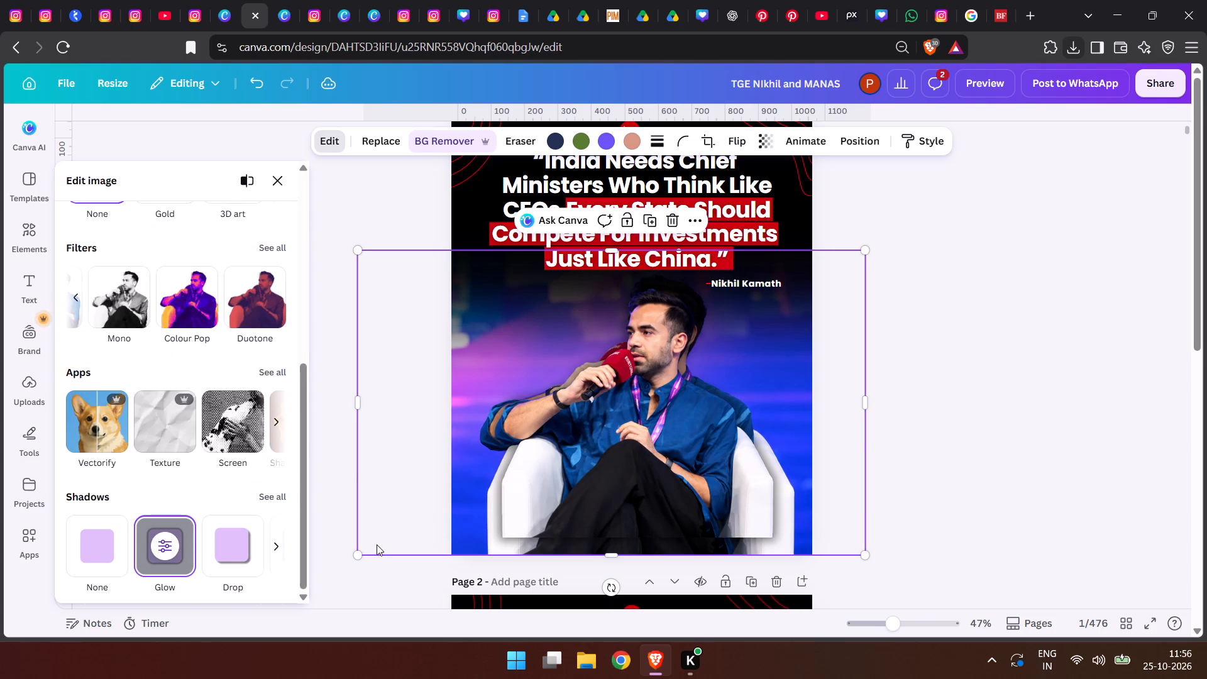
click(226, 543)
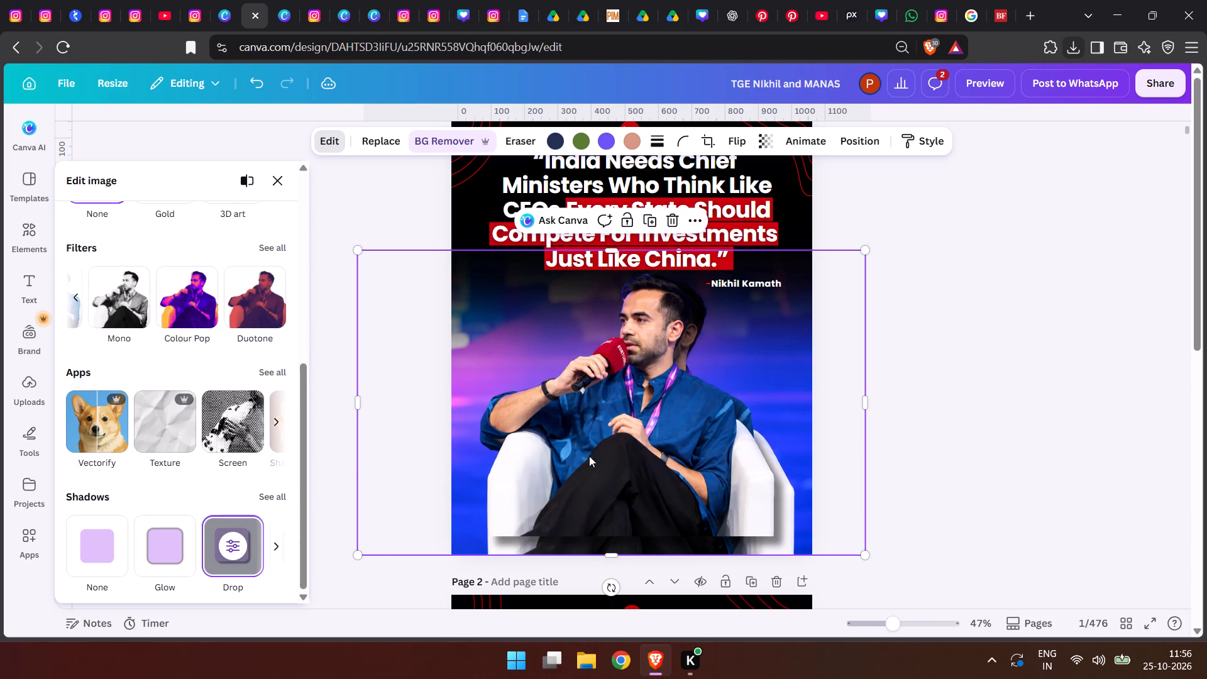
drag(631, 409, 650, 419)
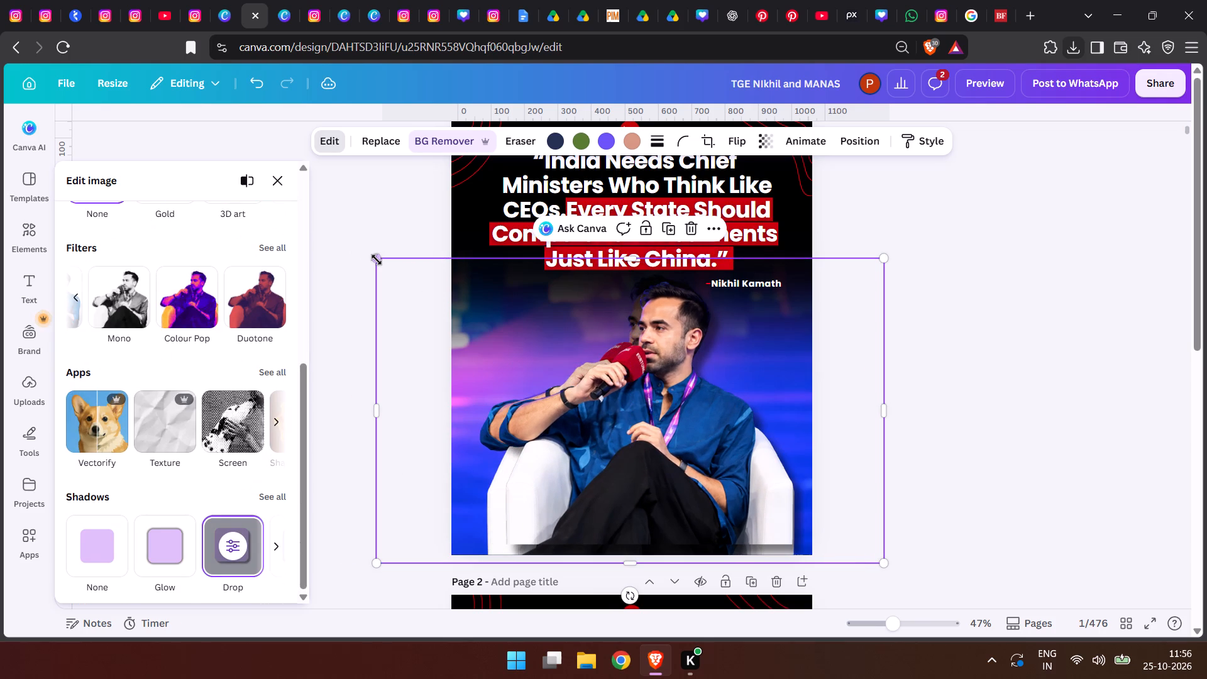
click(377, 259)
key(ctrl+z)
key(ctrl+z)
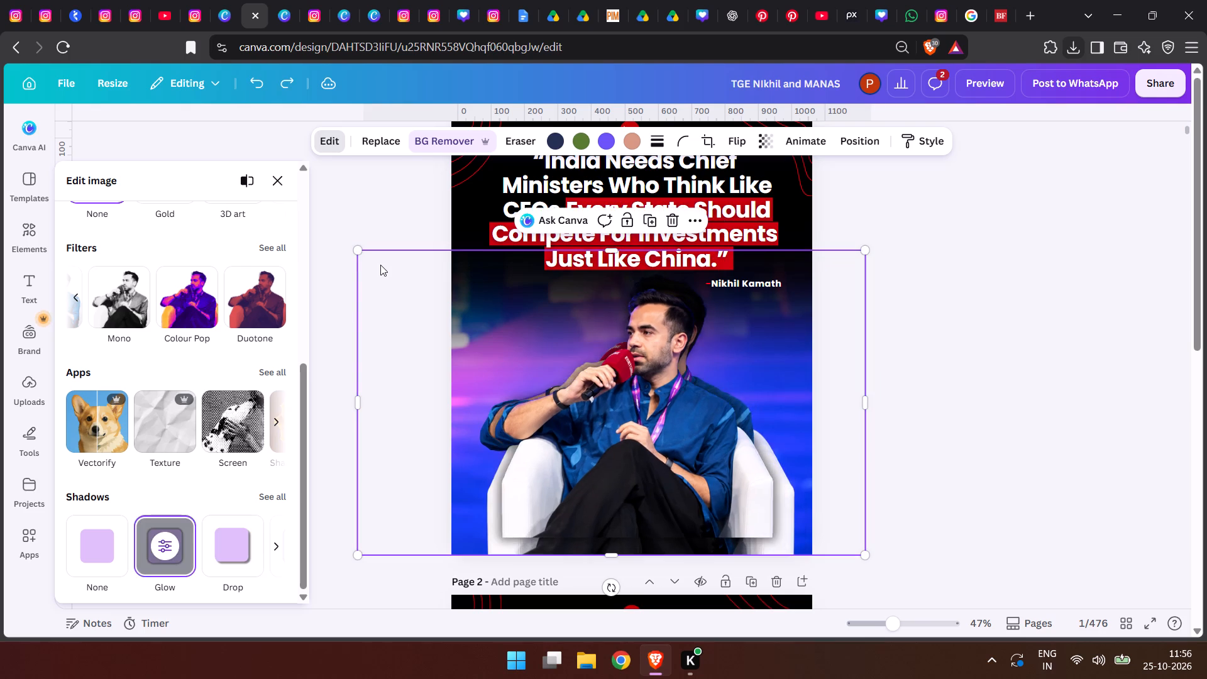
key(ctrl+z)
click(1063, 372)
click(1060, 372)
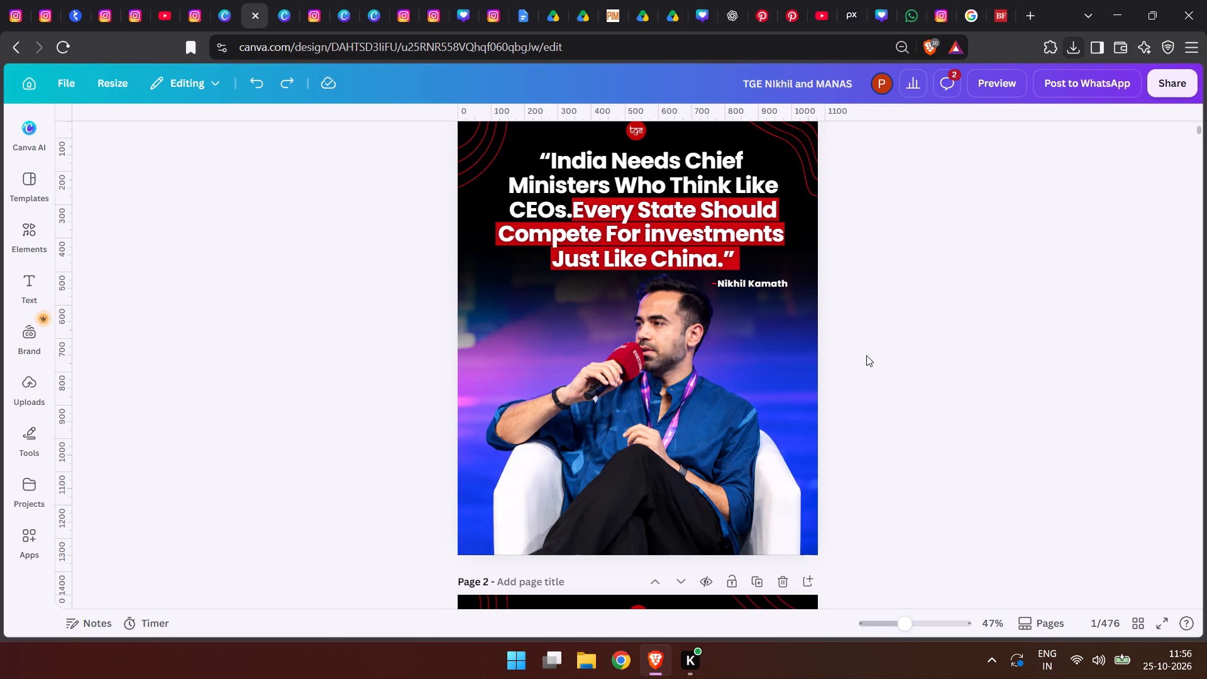
double_click(621, 218)
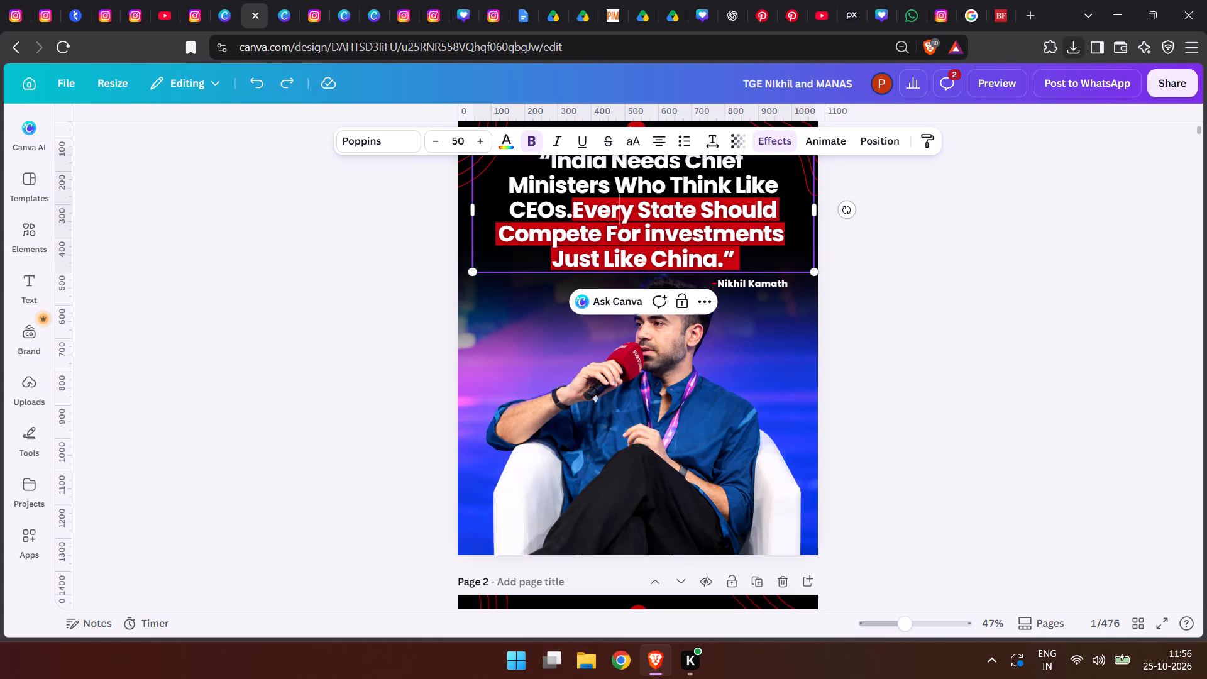
drag(572, 204, 729, 261)
click(557, 207)
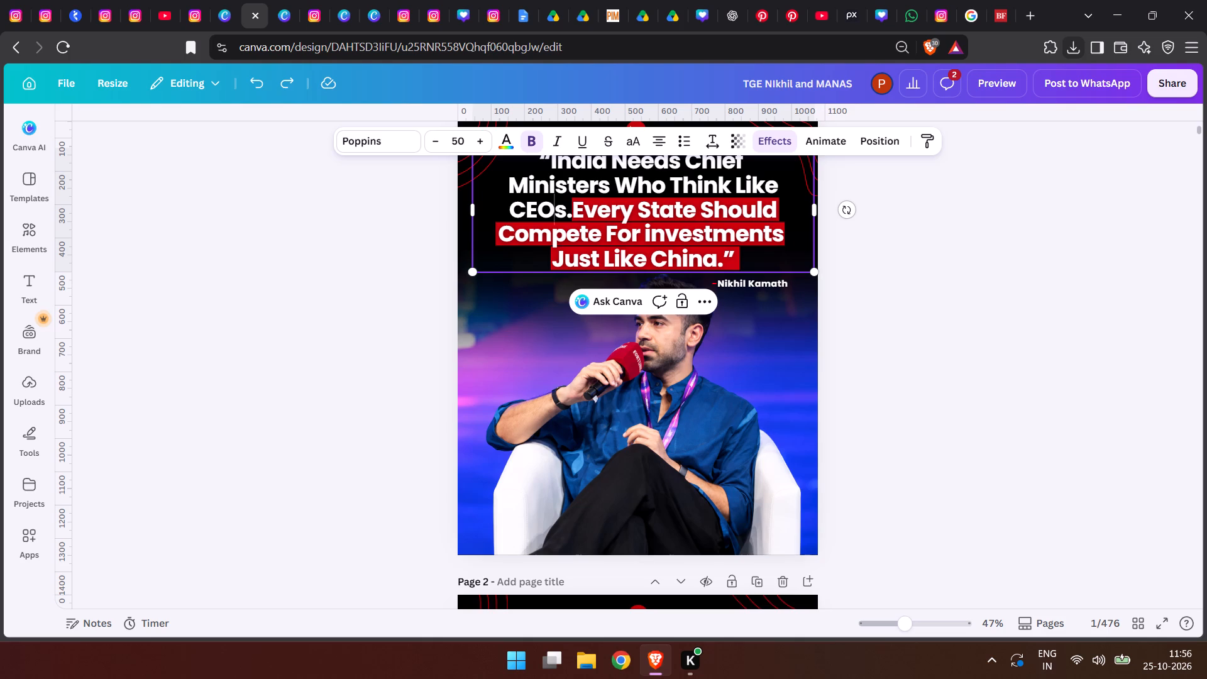
triple_click(541, 163)
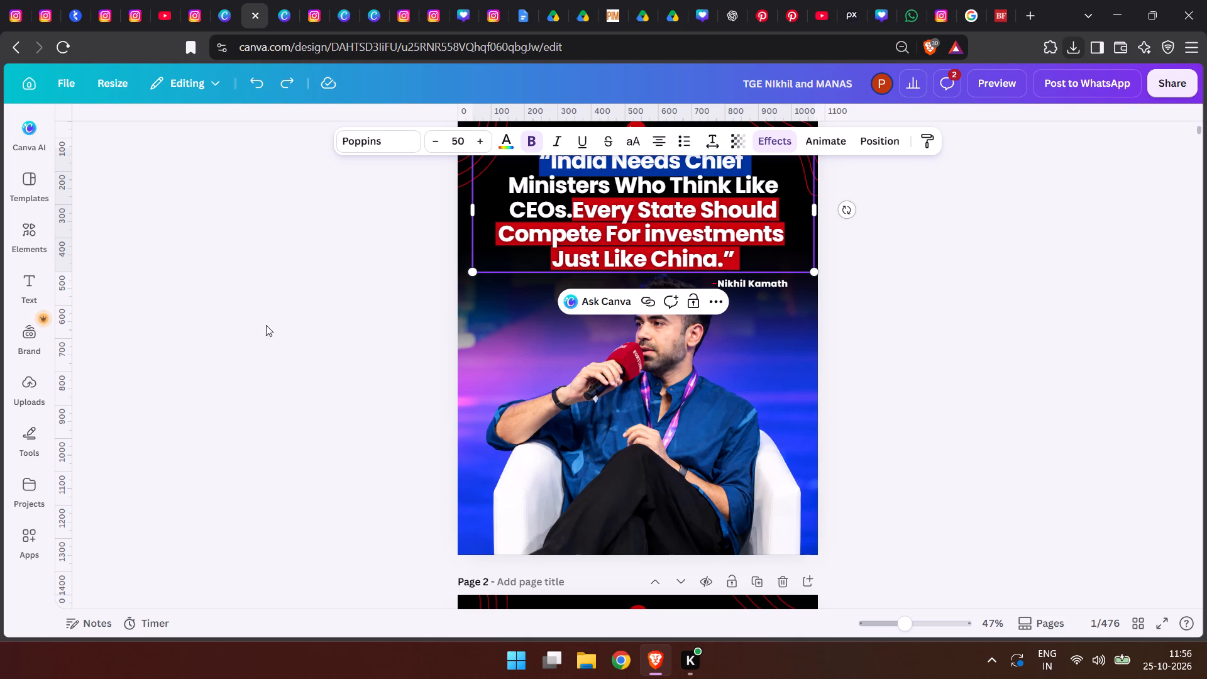
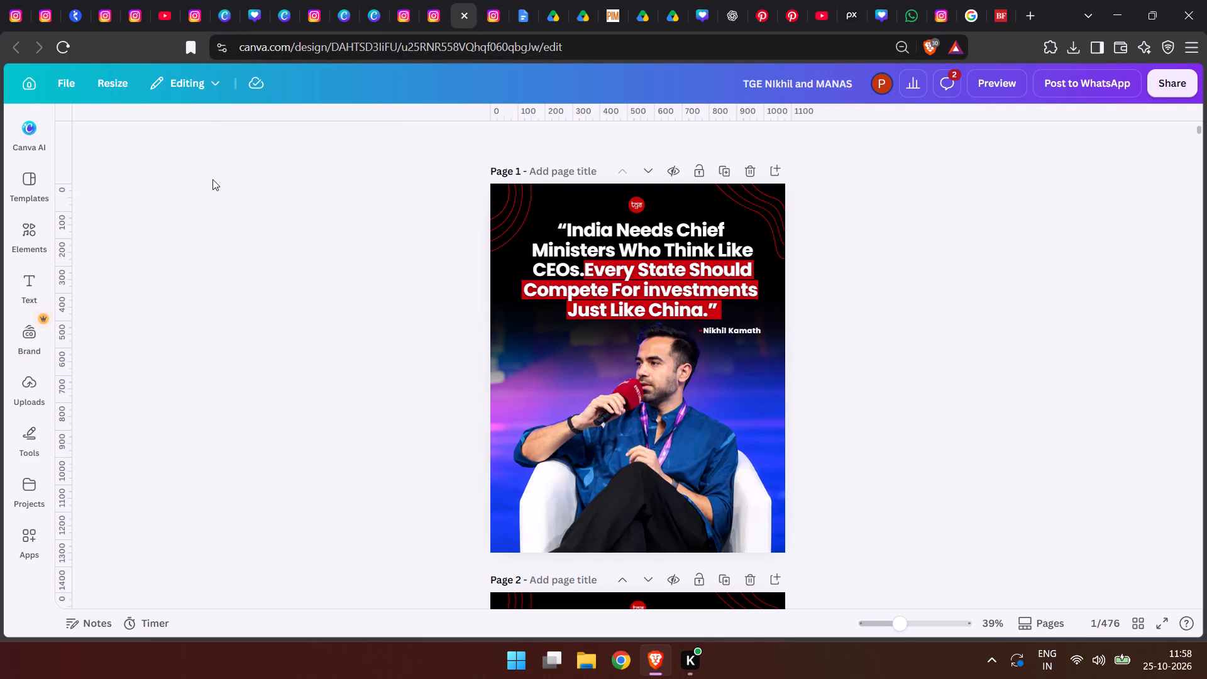
Add a basic circle frame to page 1.
click(19, 224)
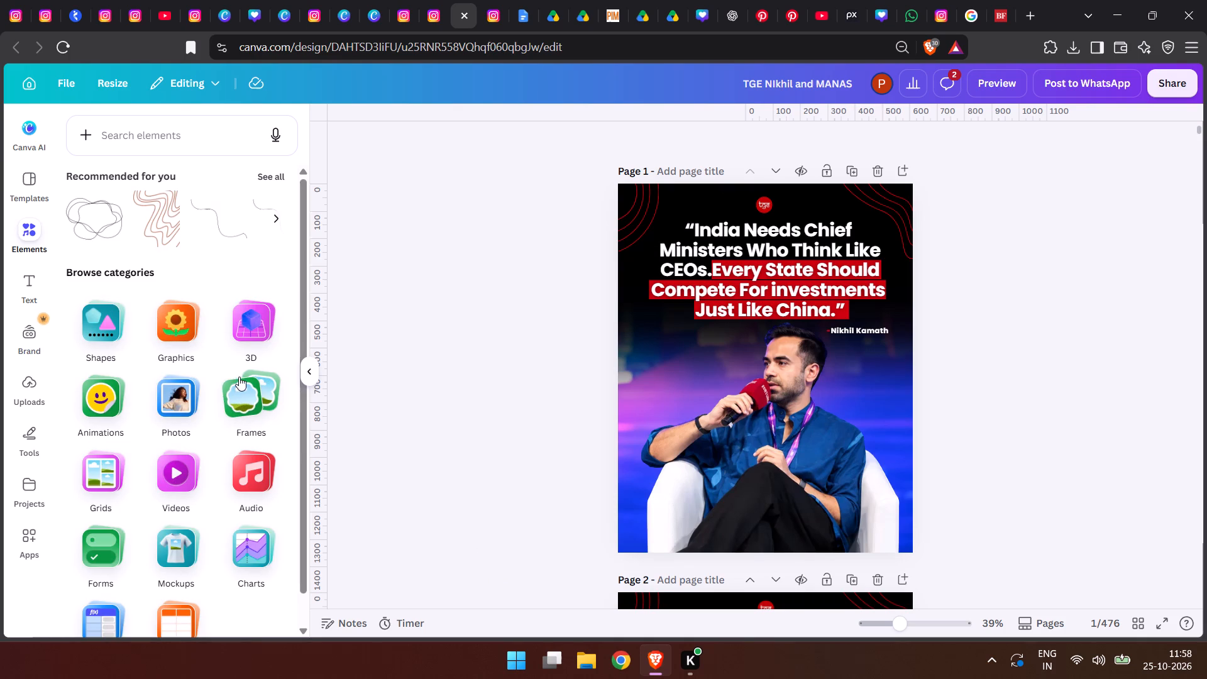
click(229, 373)
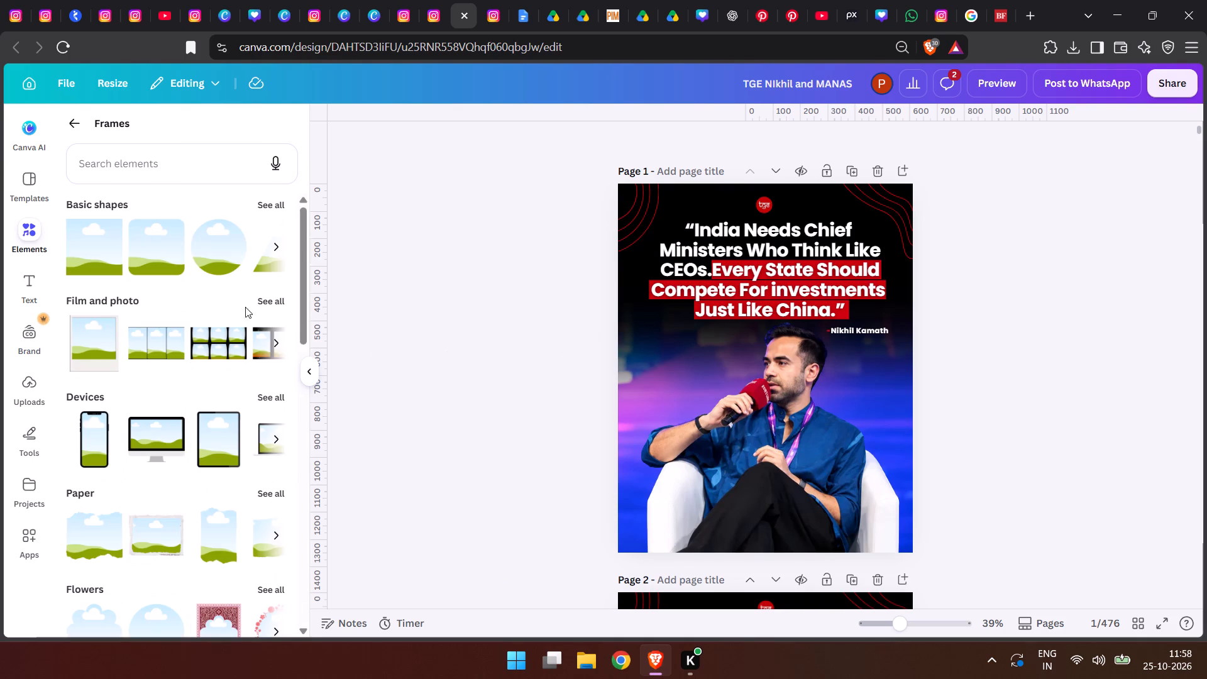
click(212, 252)
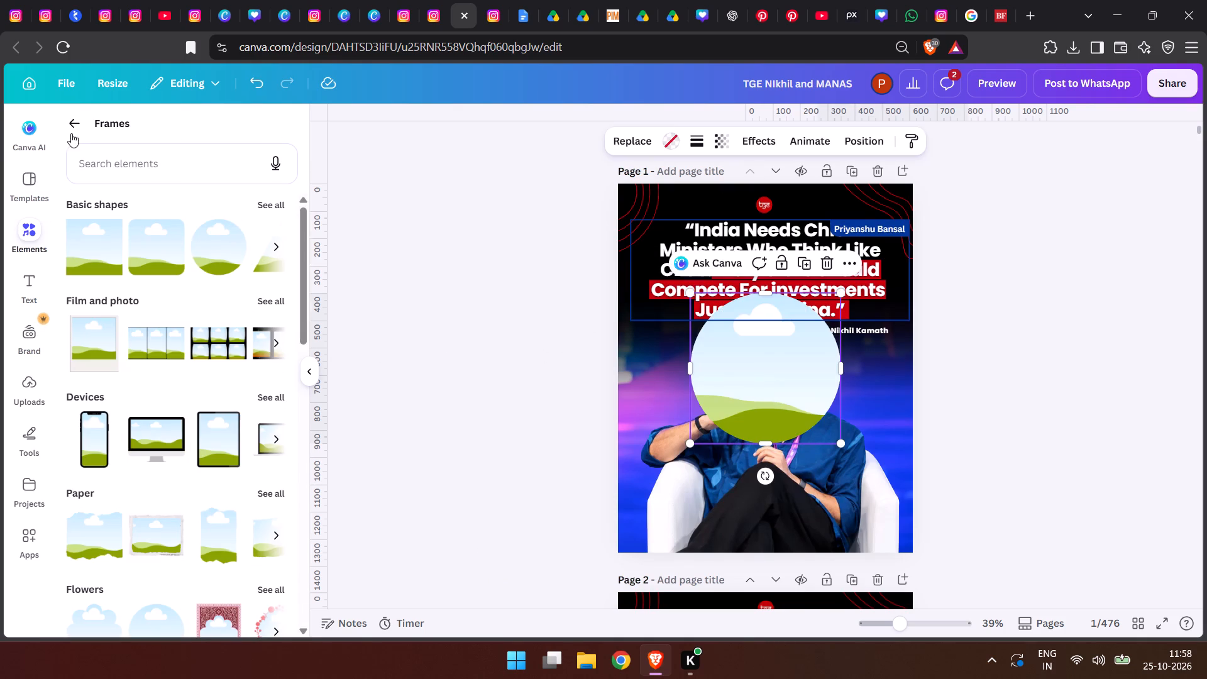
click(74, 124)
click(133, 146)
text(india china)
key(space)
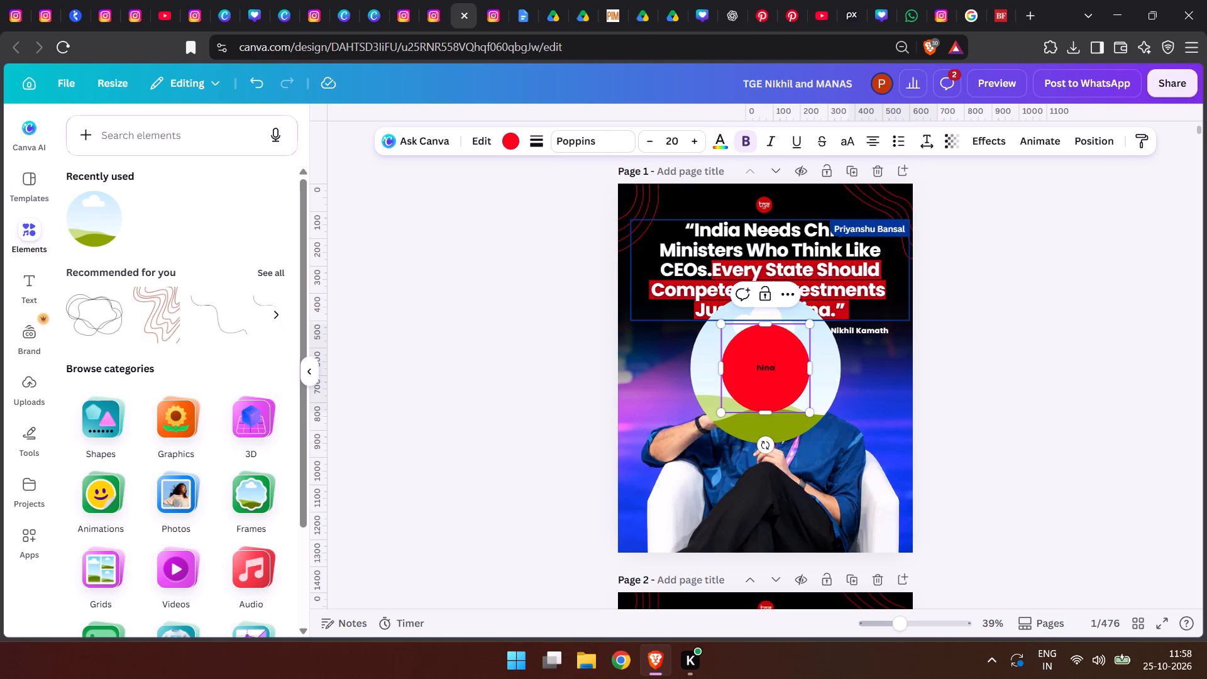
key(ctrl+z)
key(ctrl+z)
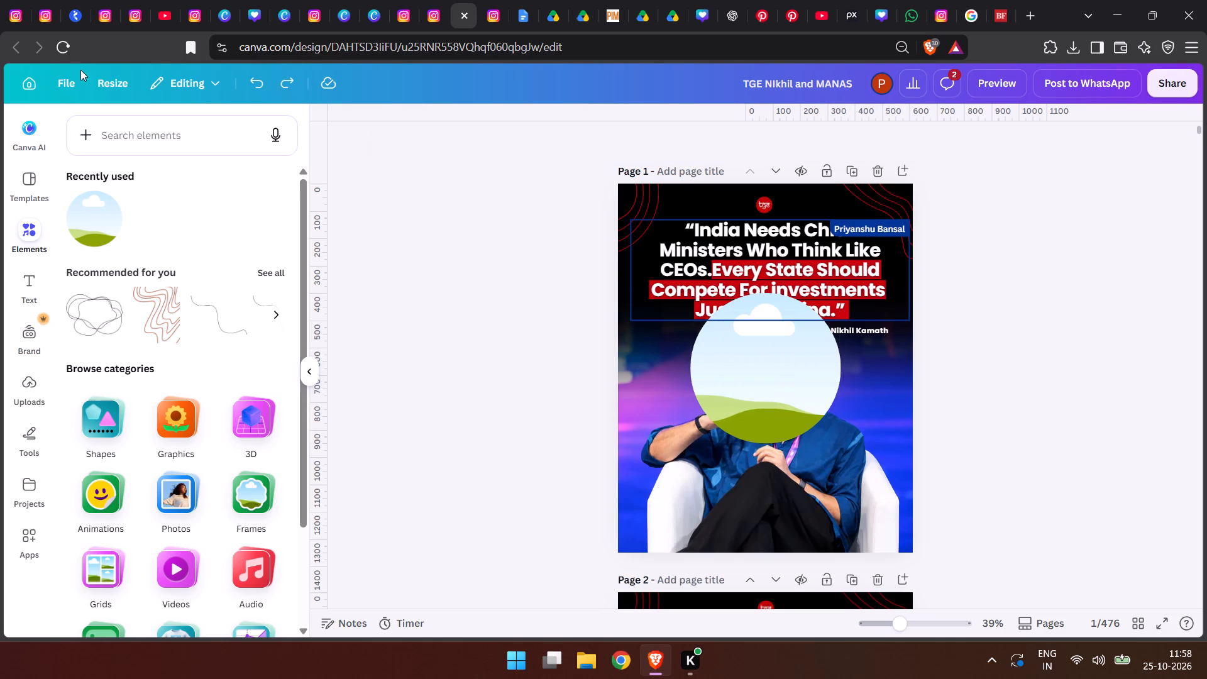
Search the elements library for "india china" and show only photo results.
click(153, 131)
text(india chin)
key(space)
key(Return)
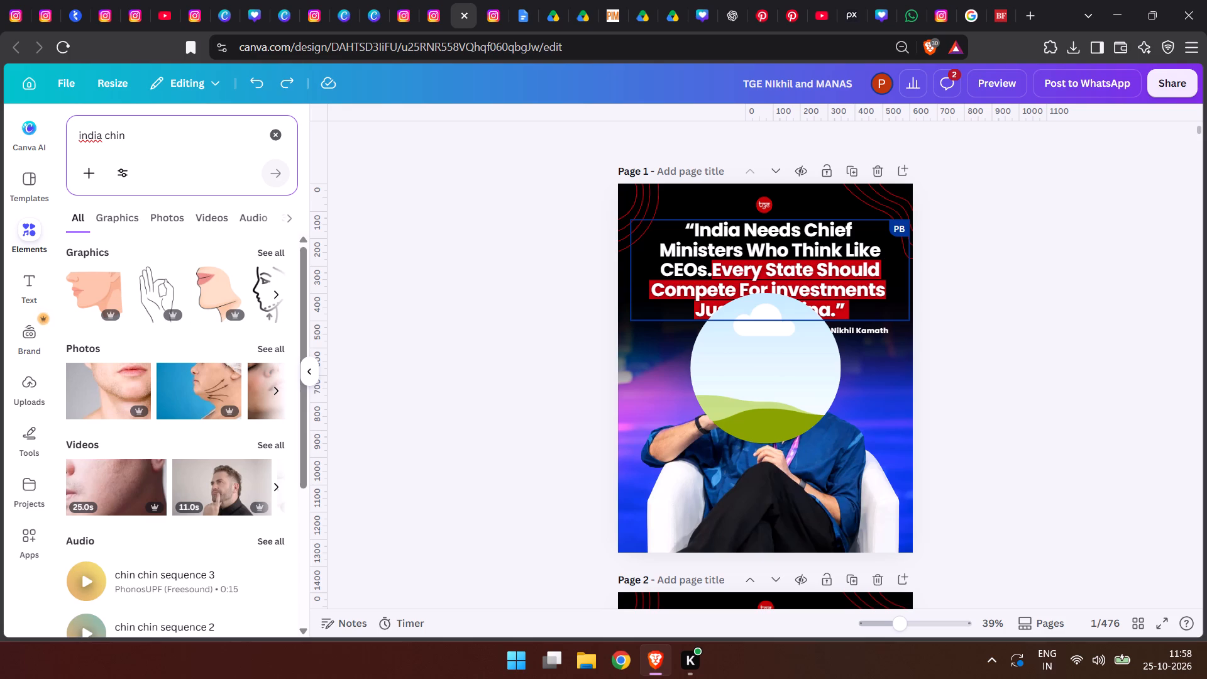
key(BackSpace)
key(a)
key(Return)
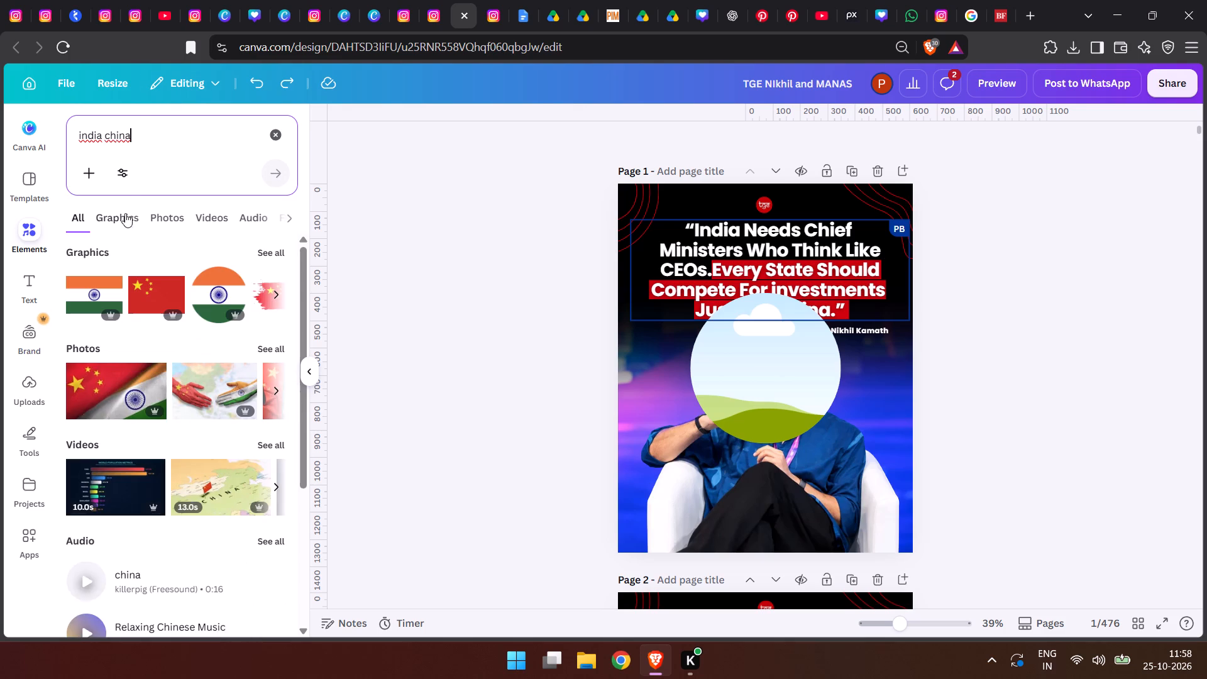
click(122, 213)
click(162, 229)
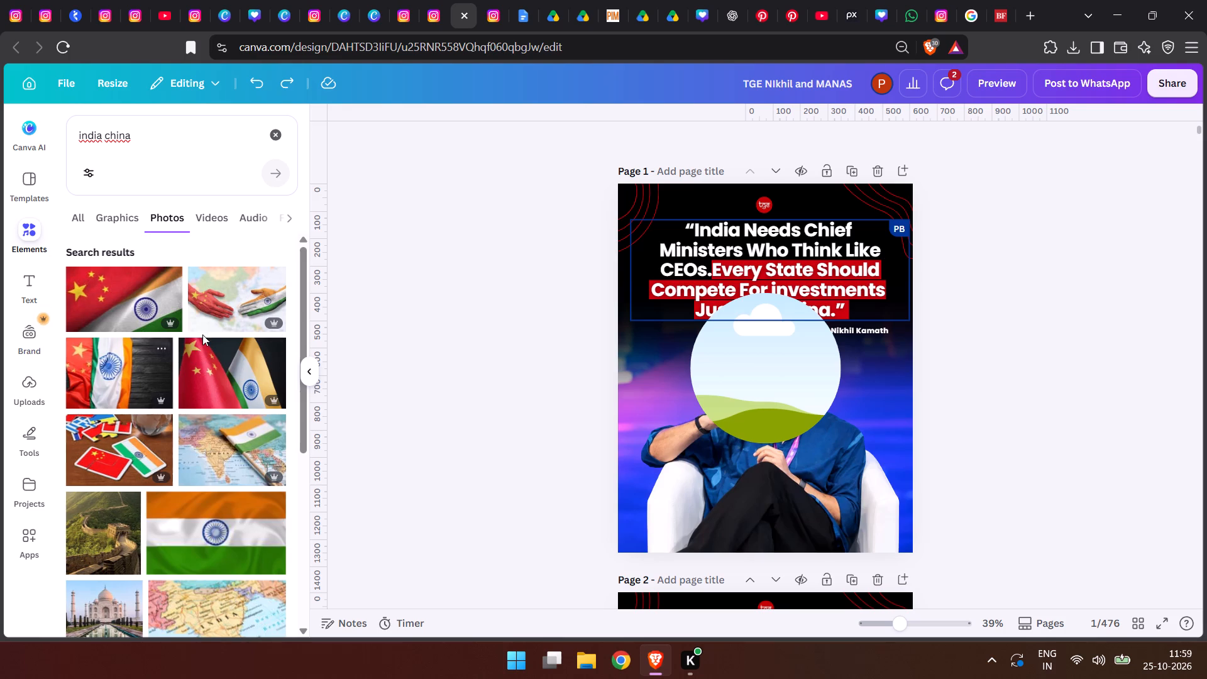
Choose the photo of Chinese and Indian flag cards on a wooden table and place it inside the circle frame.
scroll(189, 371, down, 2)
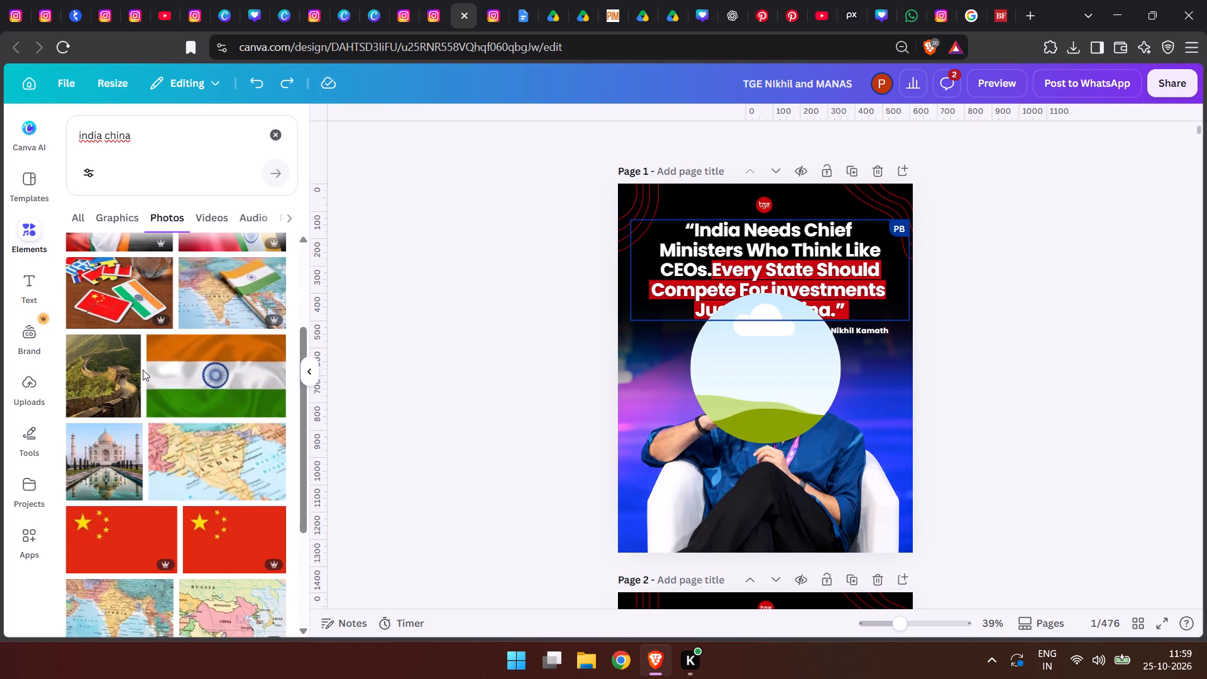
scroll(143, 370, down, 4)
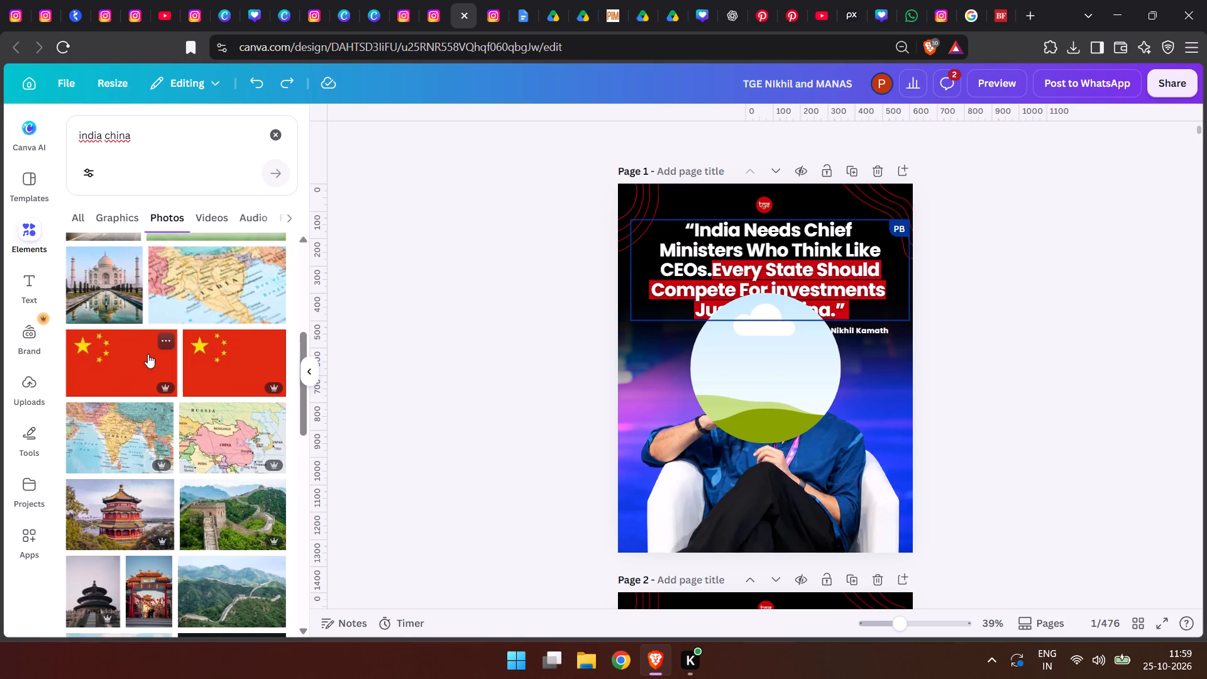
scroll(148, 354, down, 6)
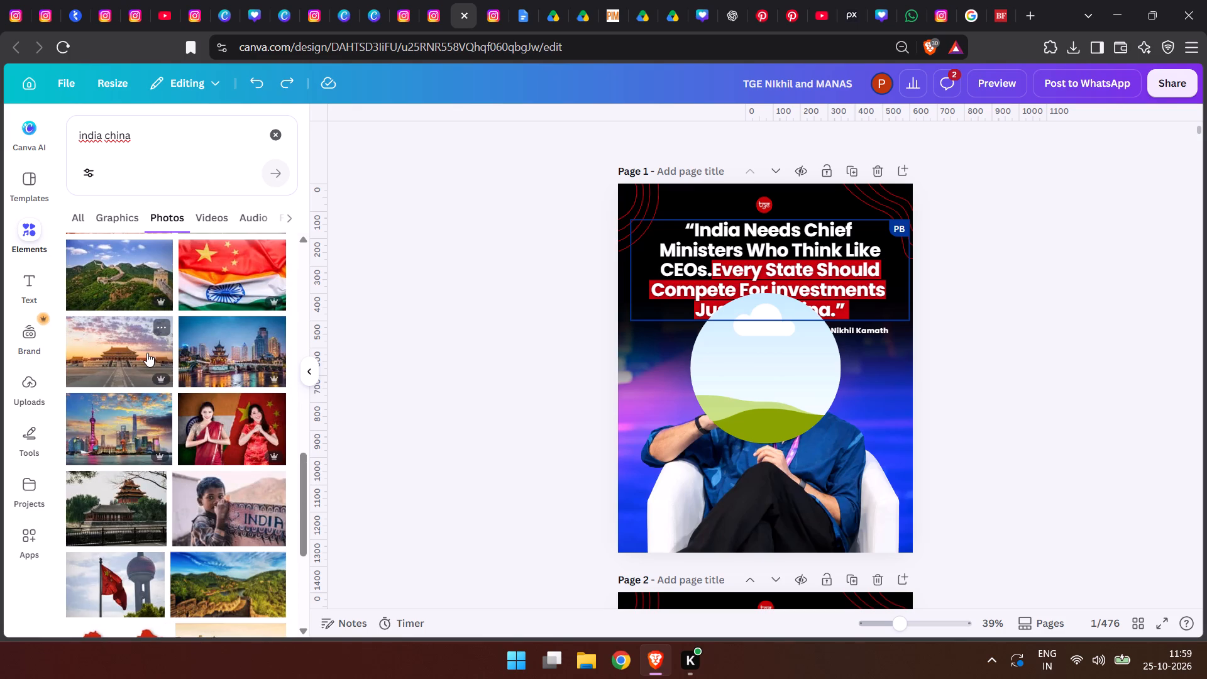
scroll(147, 350, down, 3)
scroll(145, 348, up, 6)
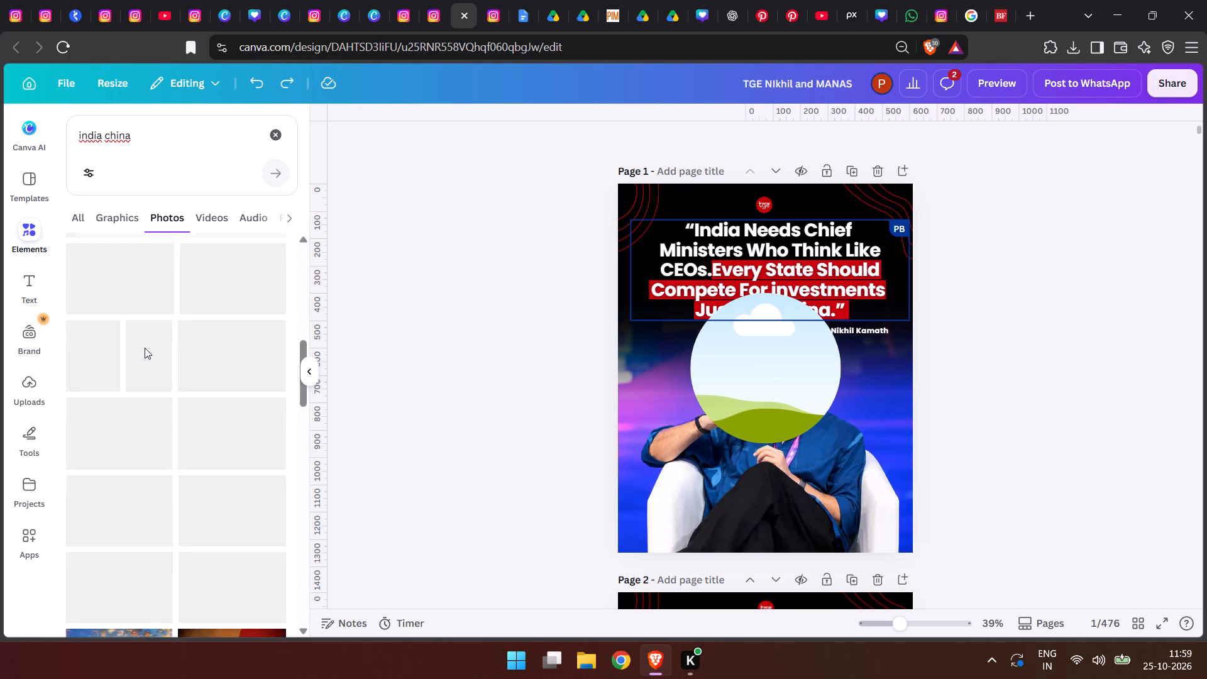
scroll(145, 348, up, 5)
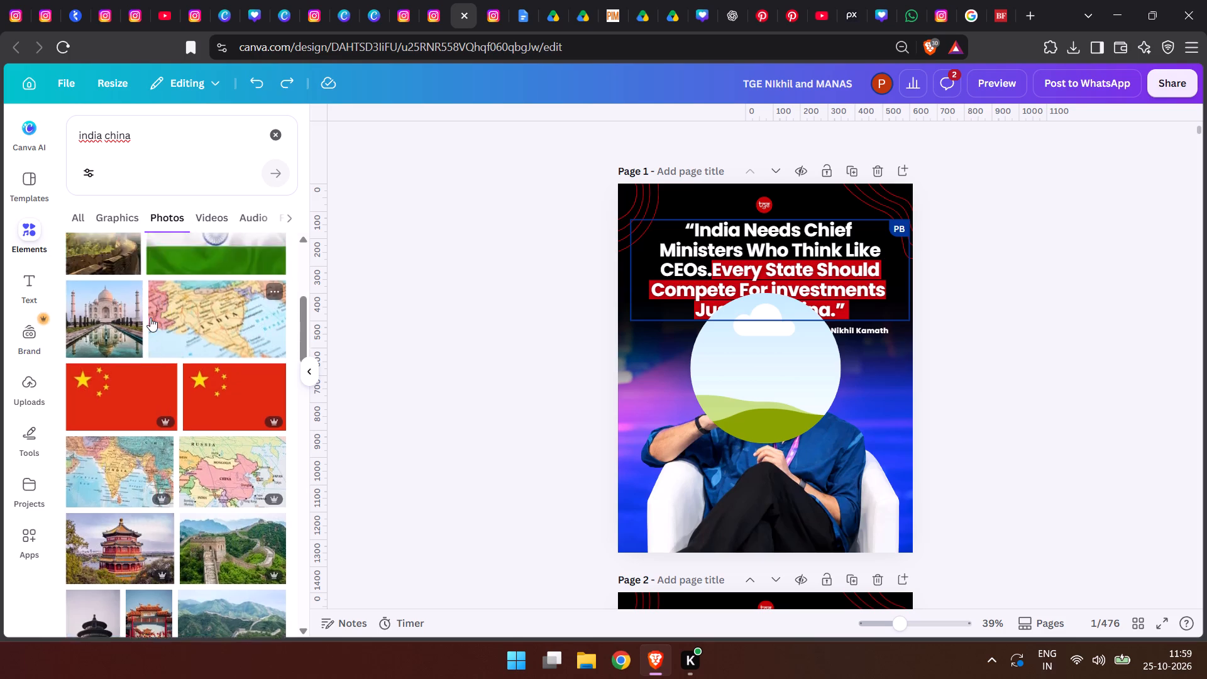
scroll(171, 363, up, 2)
click(135, 434)
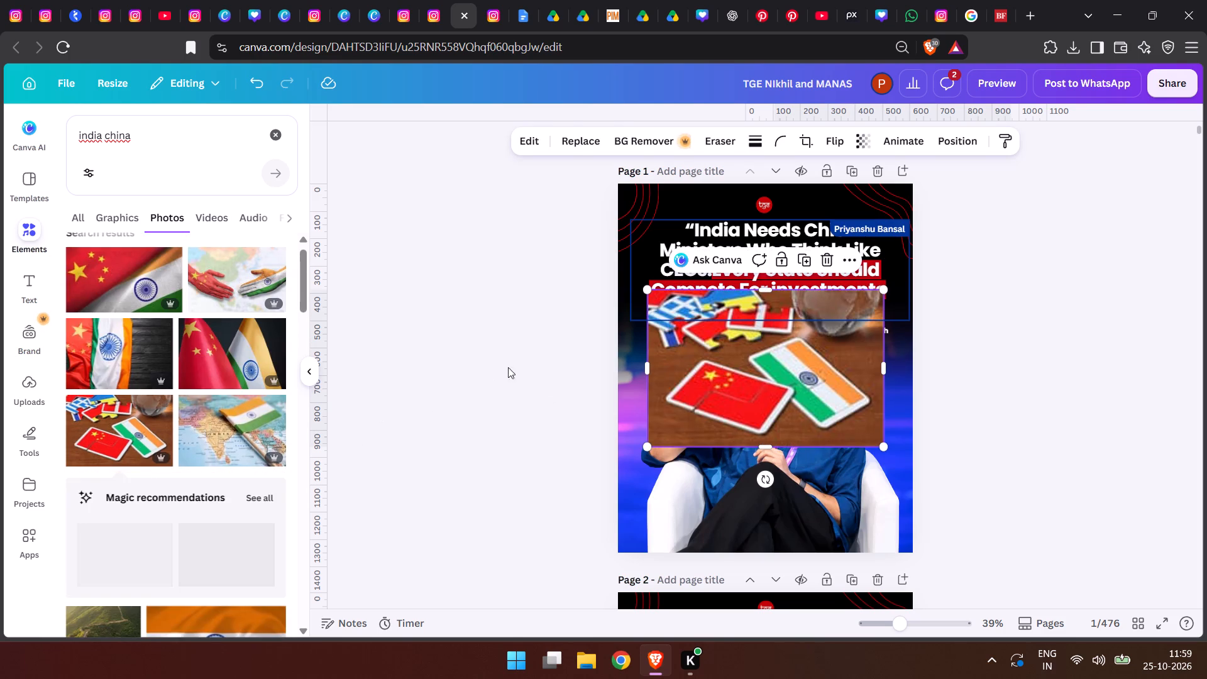
drag(802, 370, 766, 373)
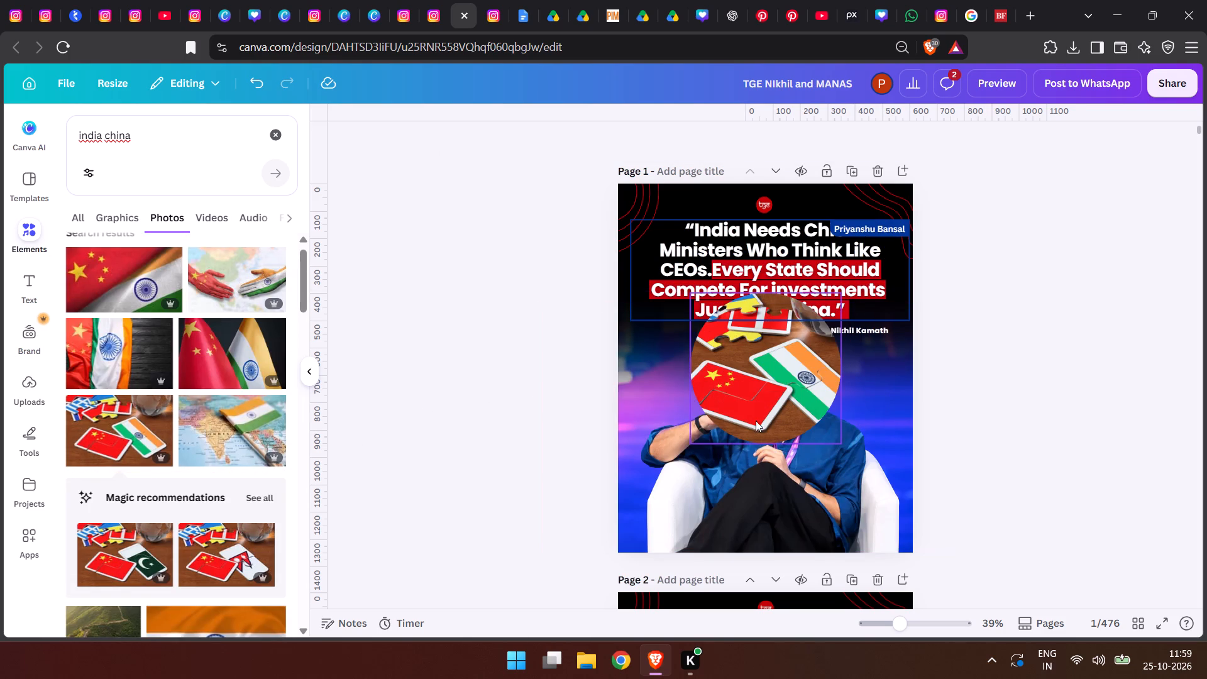
Shrink the circle picture and place it beside the speaker's face, just below the headline.
drag(776, 386, 702, 417)
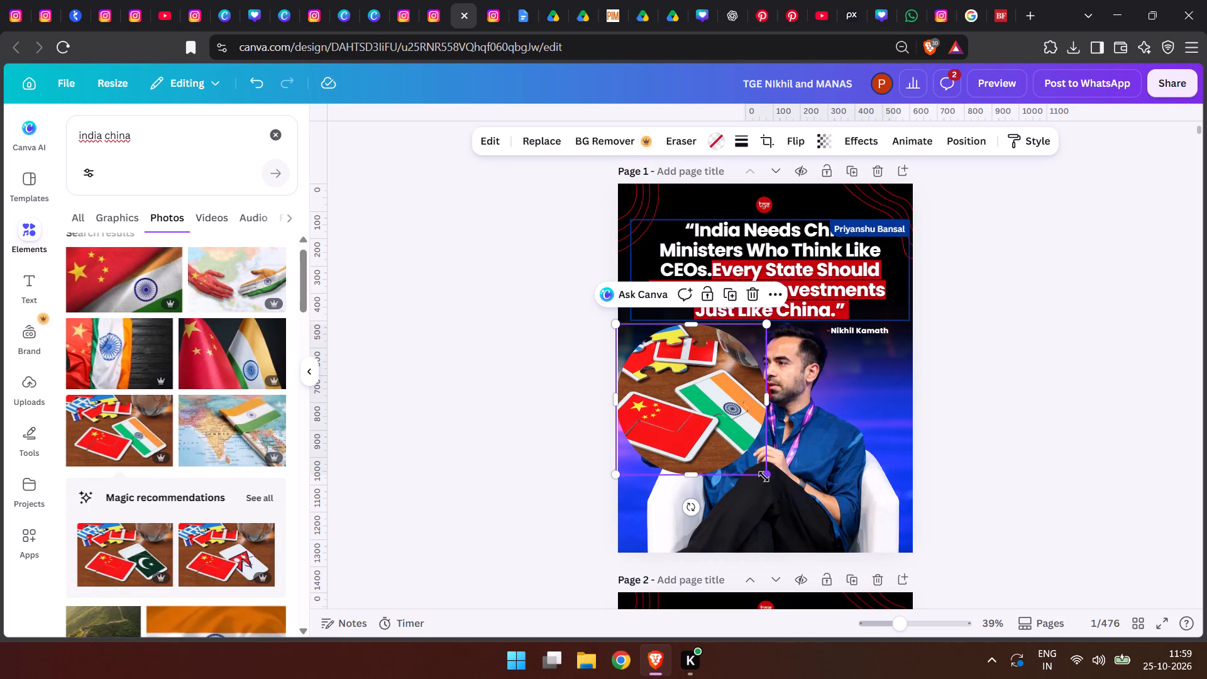
drag(763, 475, 728, 445)
drag(671, 397, 697, 385)
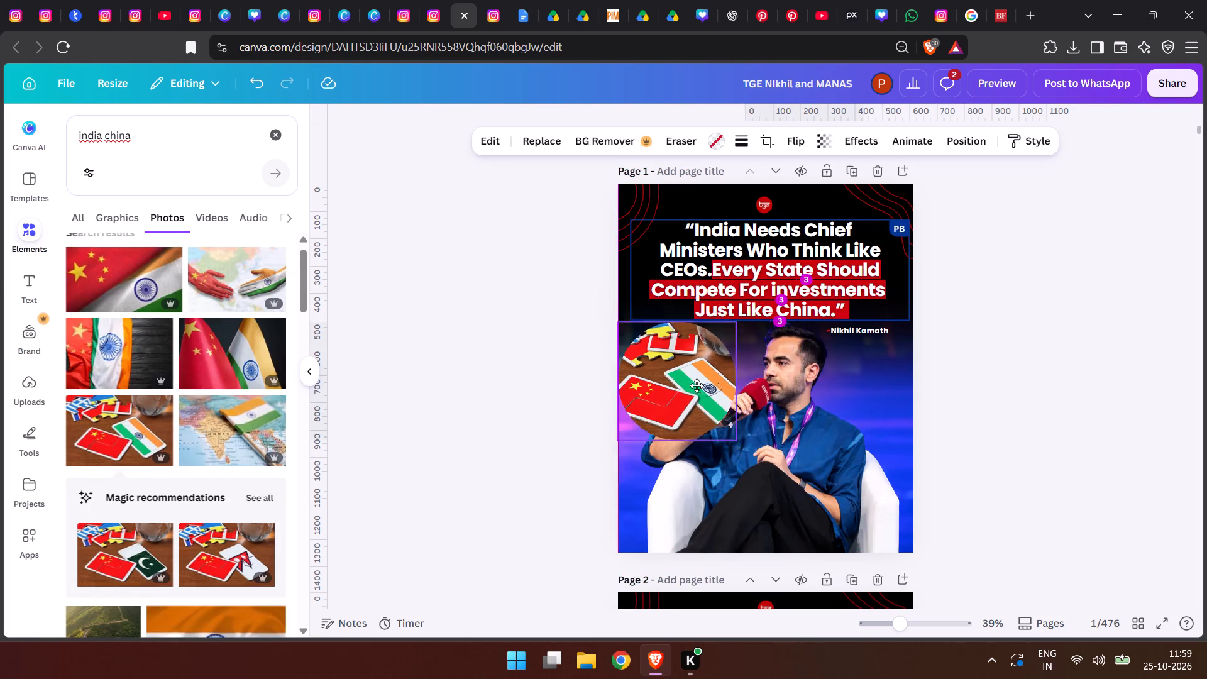
drag(697, 385, 710, 397)
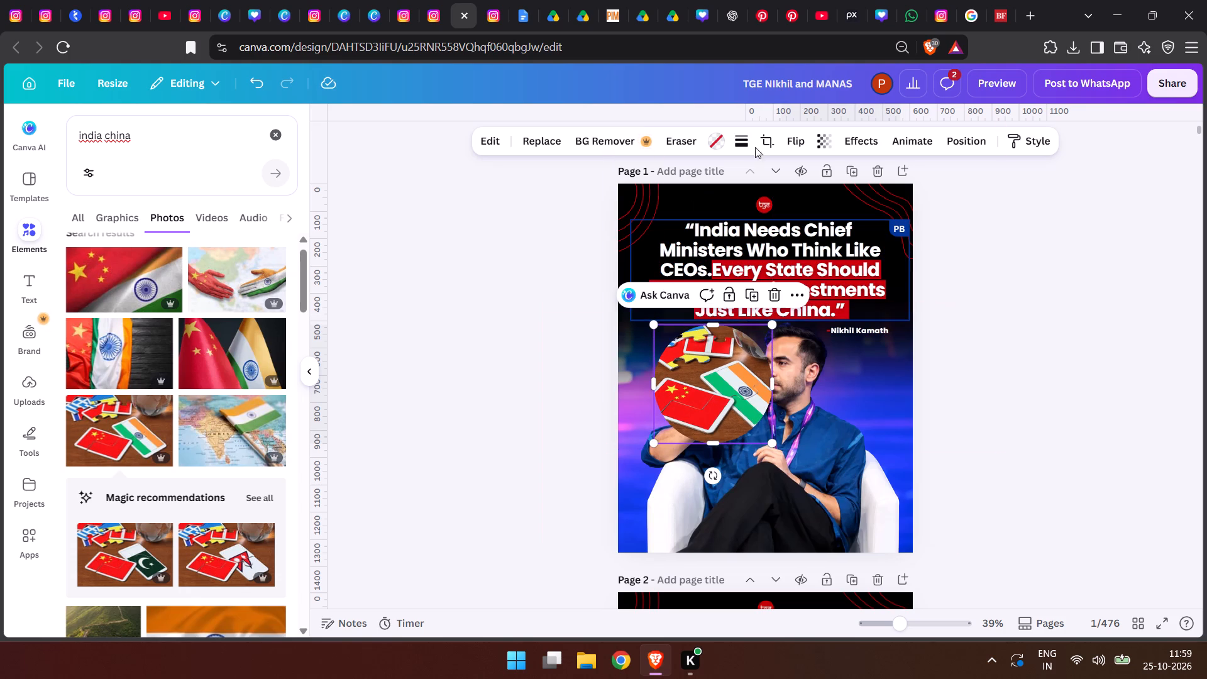
Give the circle picture a solid white border with stroke weight 4.
click(739, 139)
click(713, 196)
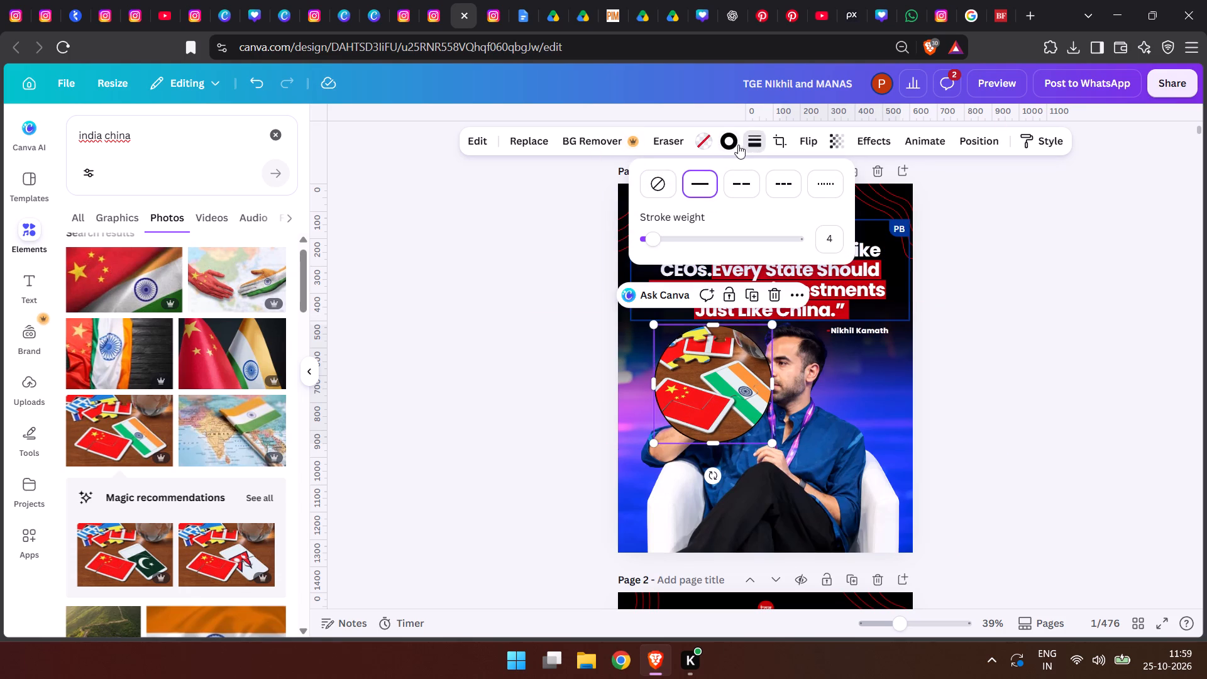
click(736, 143)
click(275, 229)
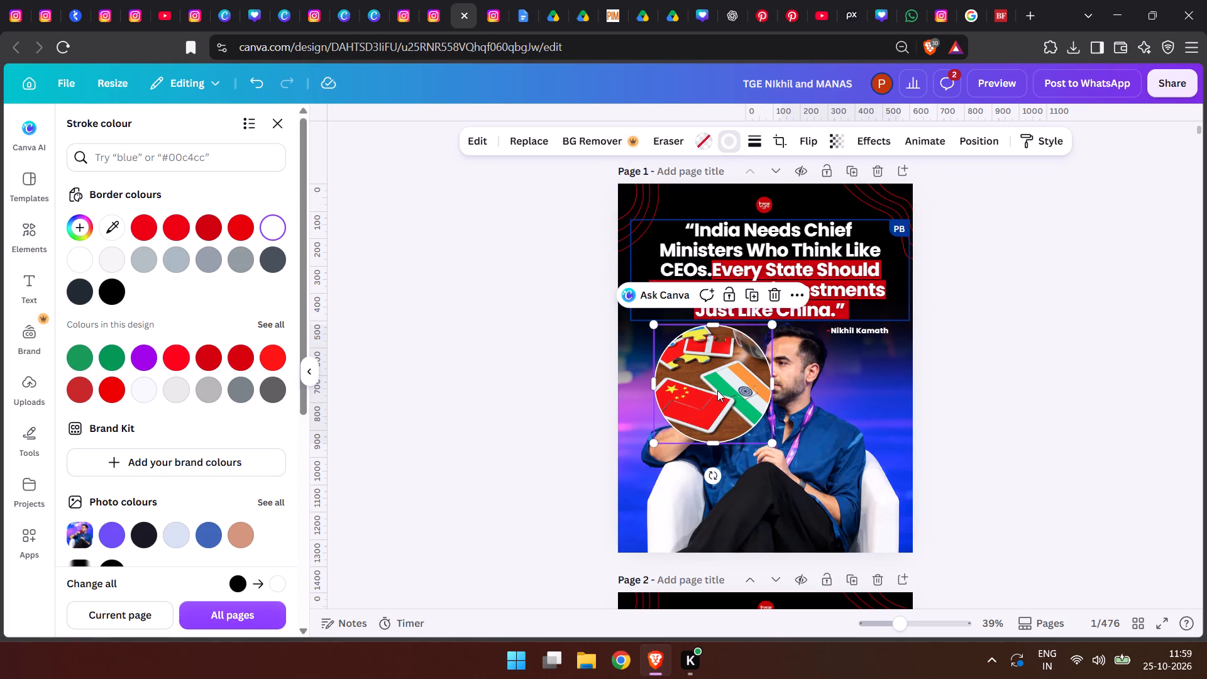
Send the circle picture one layer backward, behind the speaker cutout, and deselect it.
key(ctrl+bracketleft)
click(683, 357)
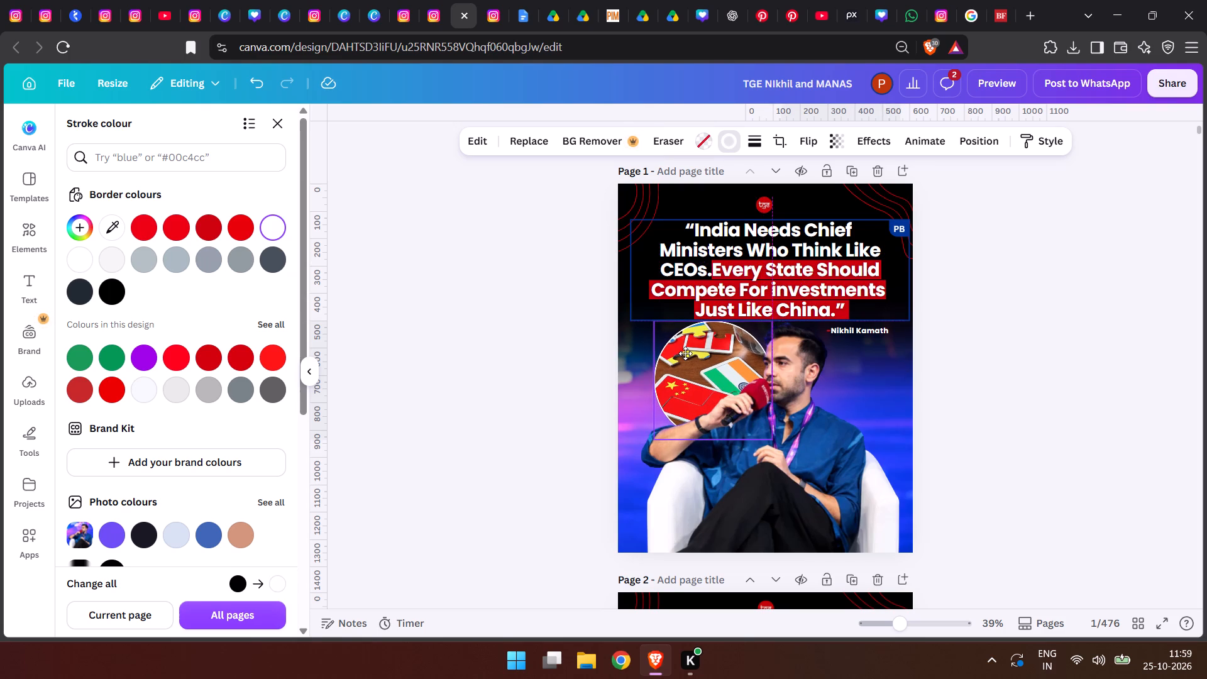
double_click(526, 335)
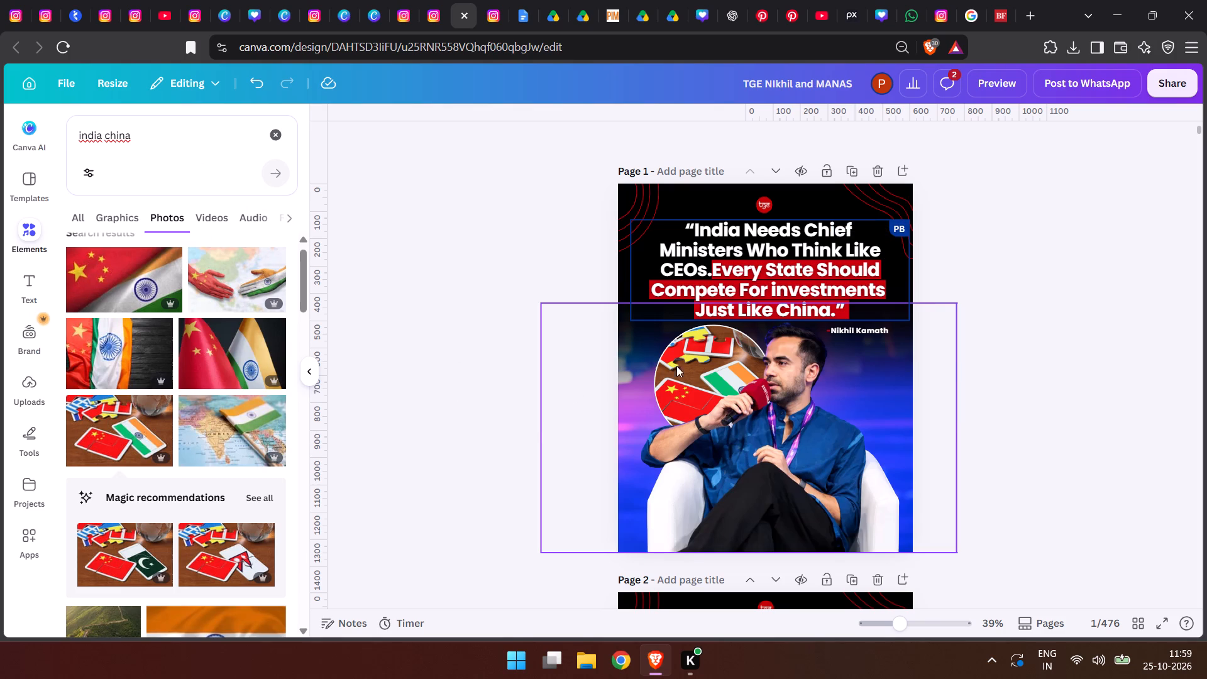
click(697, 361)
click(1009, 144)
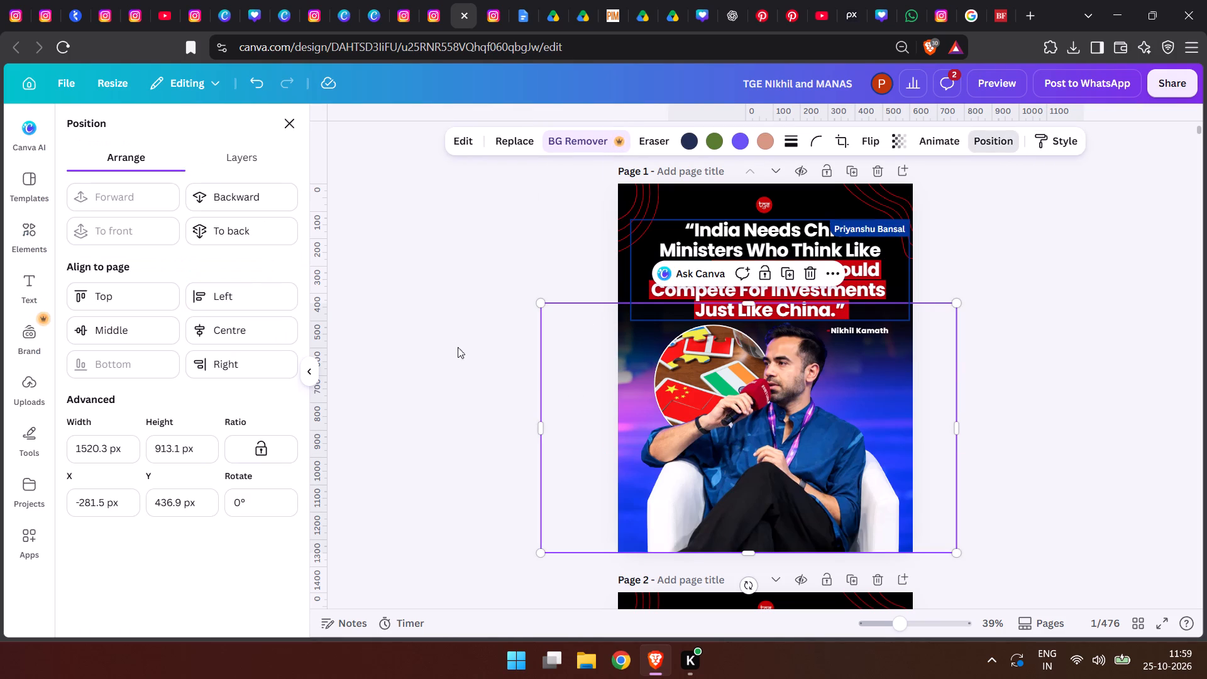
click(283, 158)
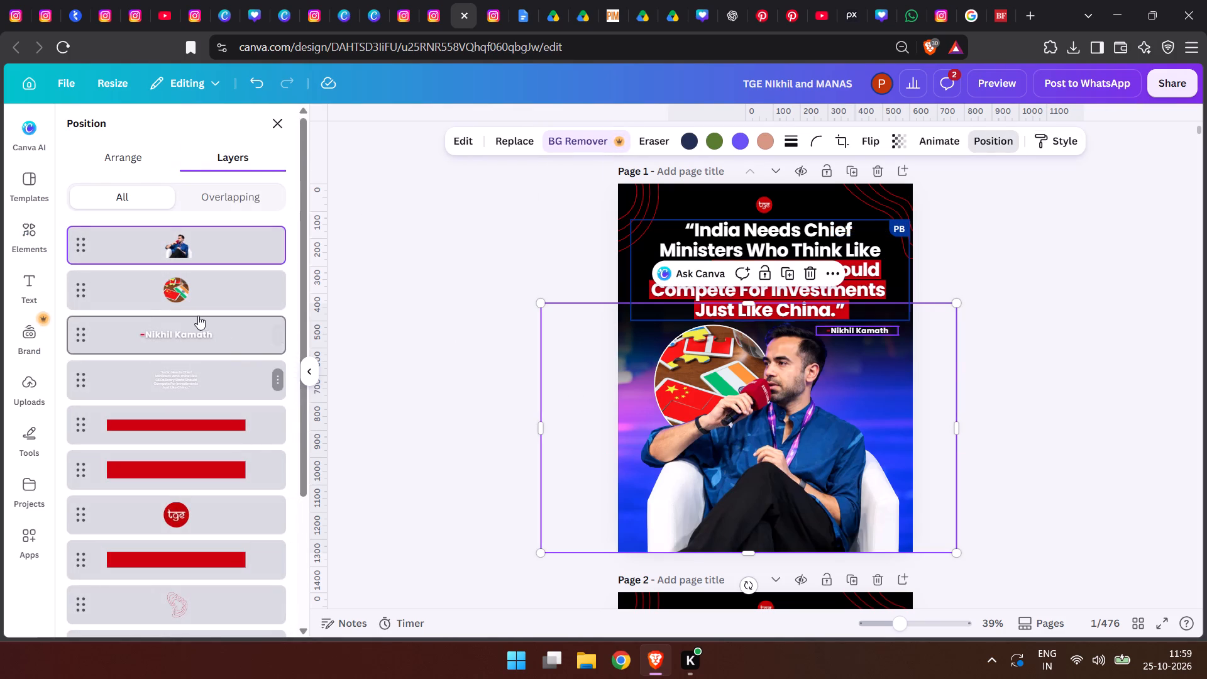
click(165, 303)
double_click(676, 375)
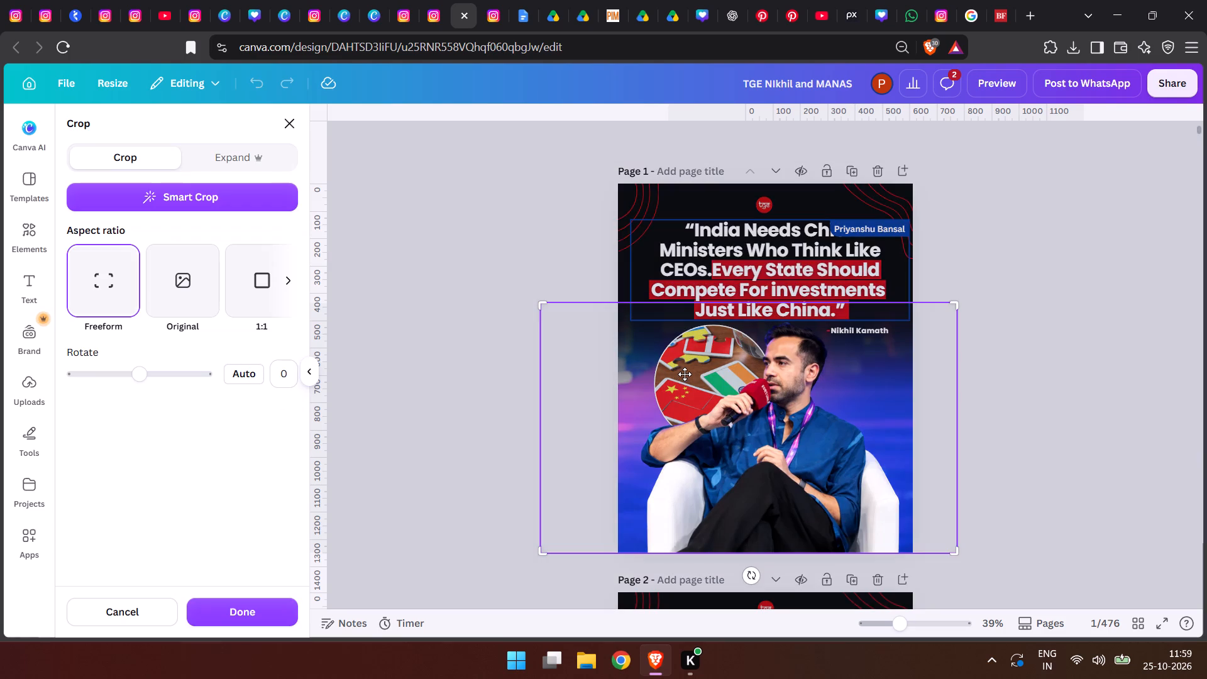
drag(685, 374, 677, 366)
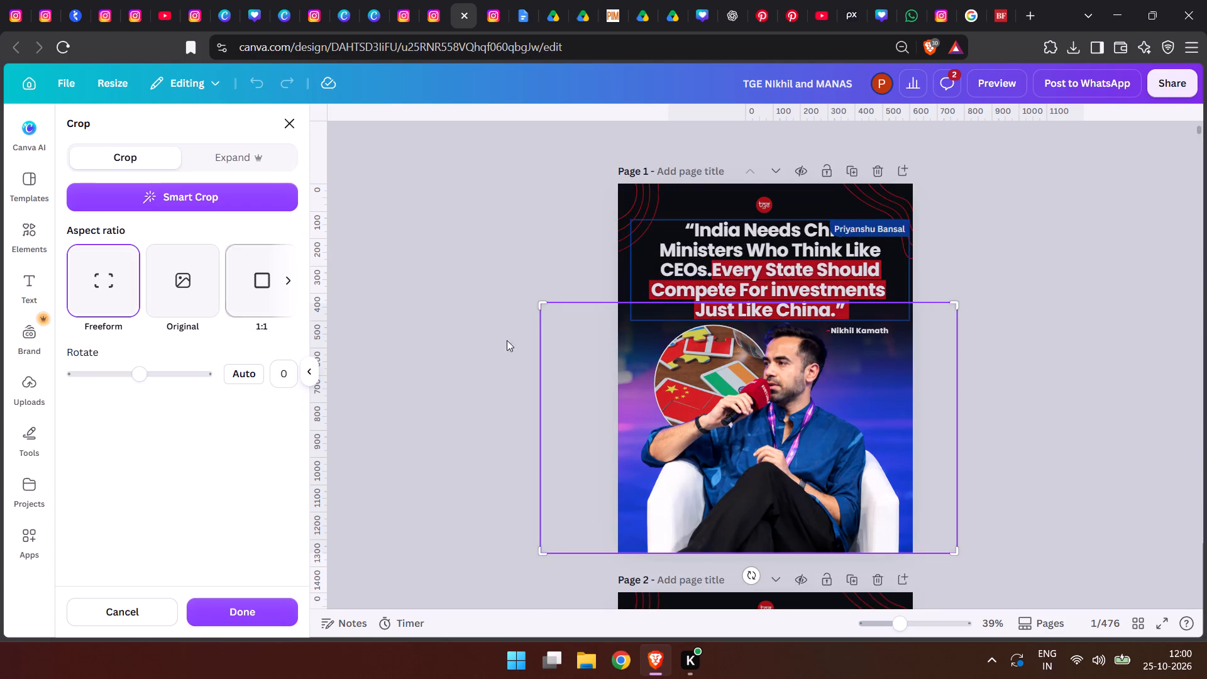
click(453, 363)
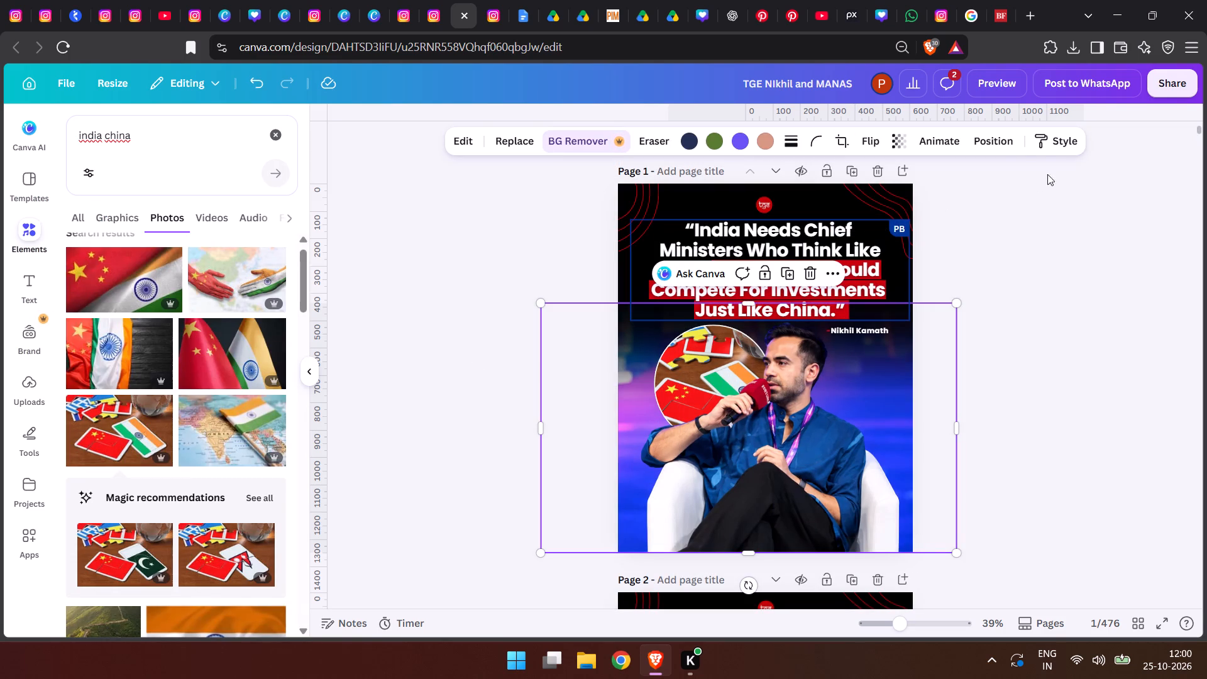
Move the circle picture's layer above the speaker cutout in the layer order.
click(1006, 150)
drag(158, 287, 173, 227)
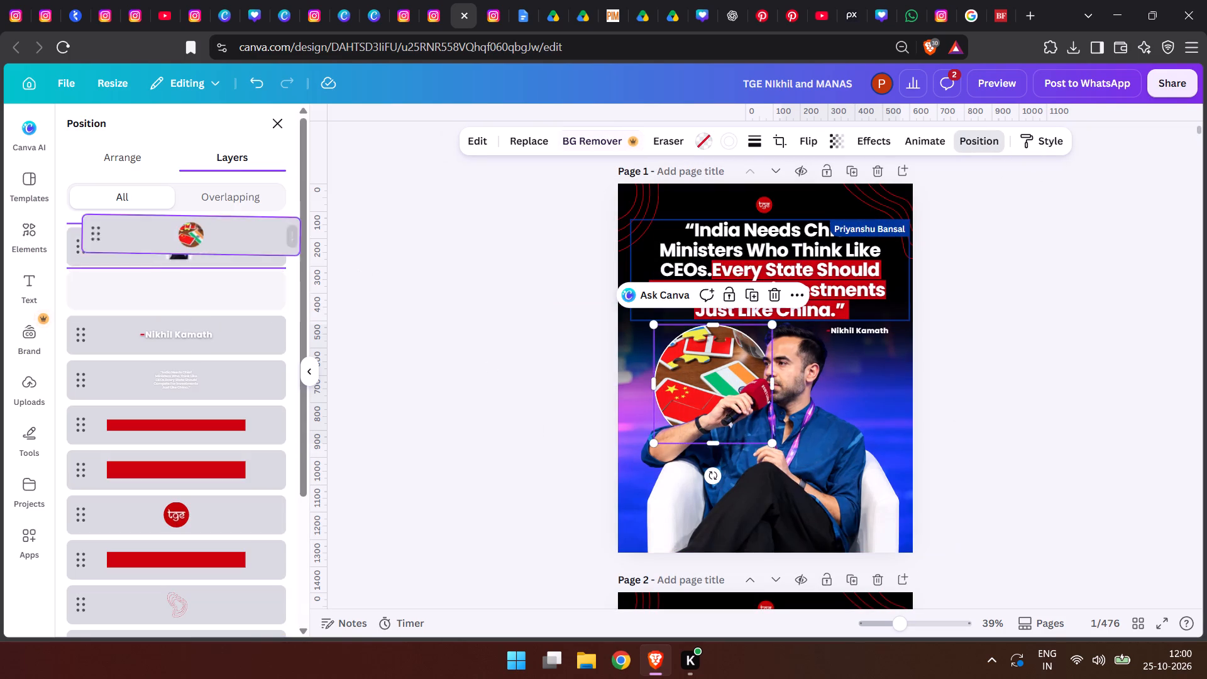
drag(173, 227, 174, 226)
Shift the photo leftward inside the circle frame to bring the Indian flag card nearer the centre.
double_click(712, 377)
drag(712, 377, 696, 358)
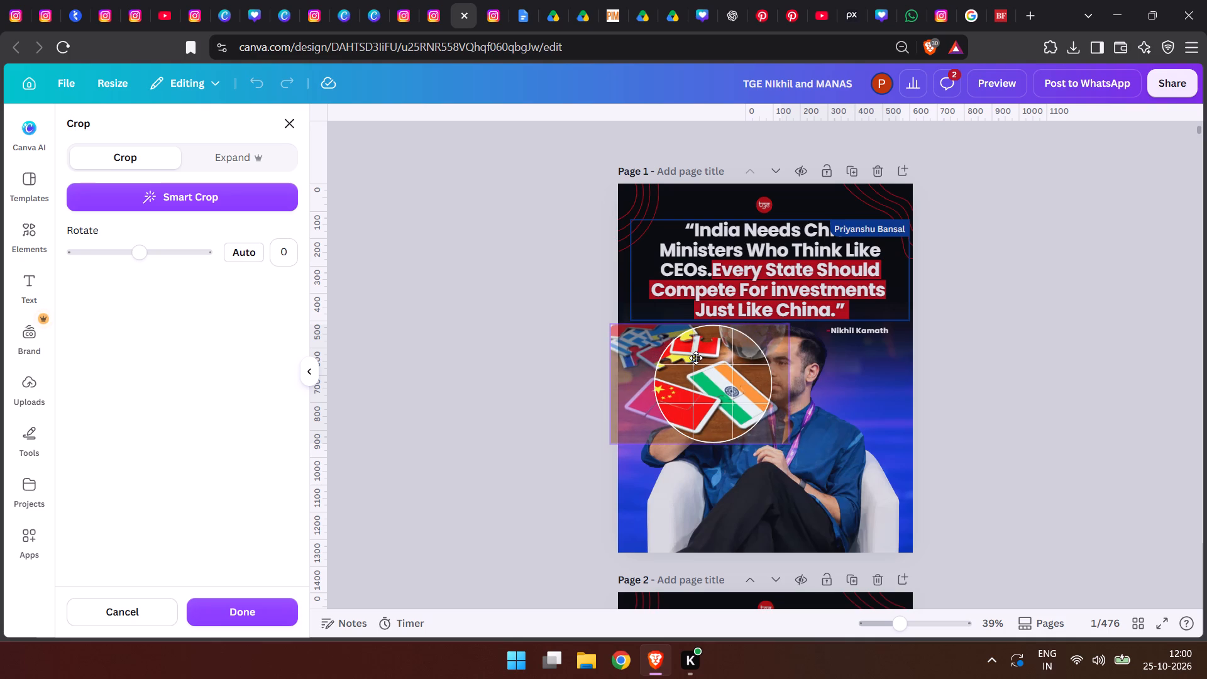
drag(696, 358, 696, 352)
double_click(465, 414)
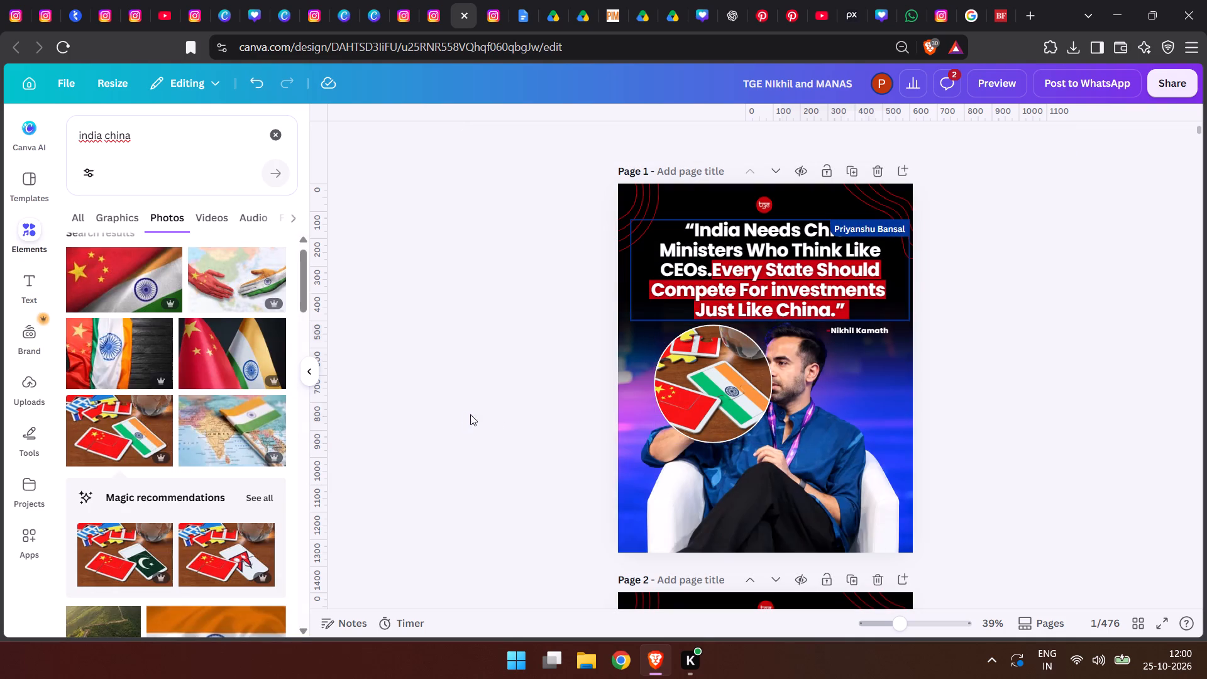
Move the circle slightly left and shift its photo rightward inside the frame to show the full Chinese flag card.
drag(703, 393, 688, 393)
double_click(688, 393)
drag(688, 393, 704, 391)
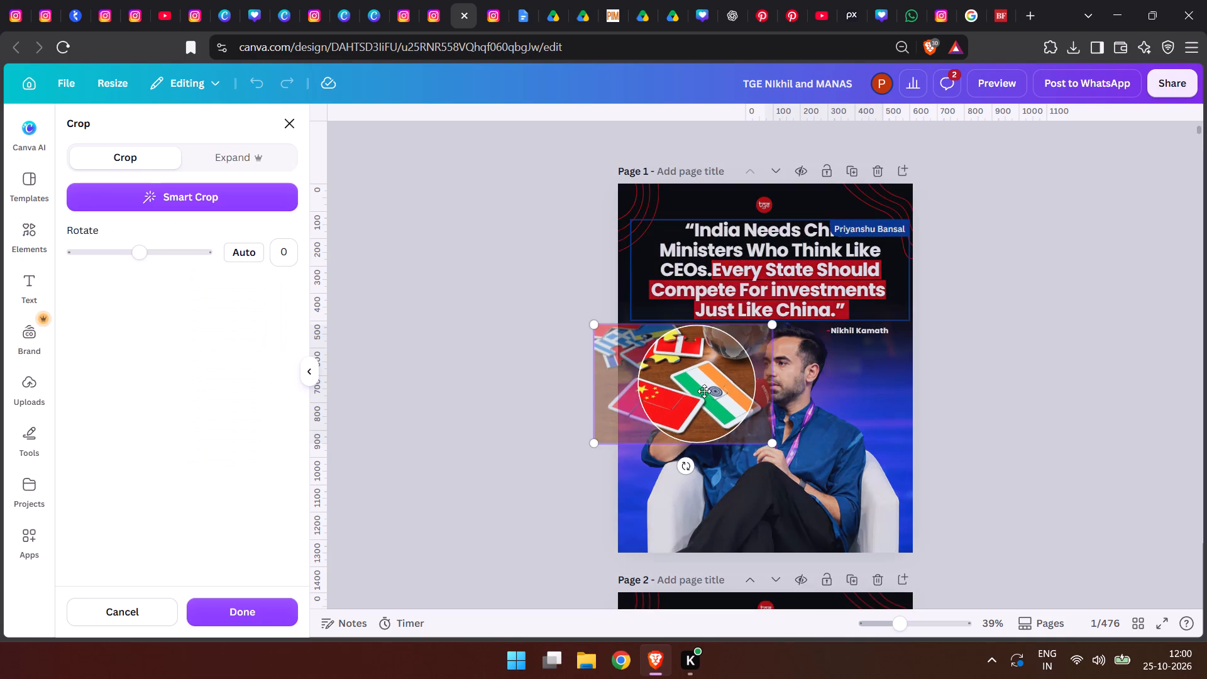
drag(704, 391, 718, 389)
click(576, 417)
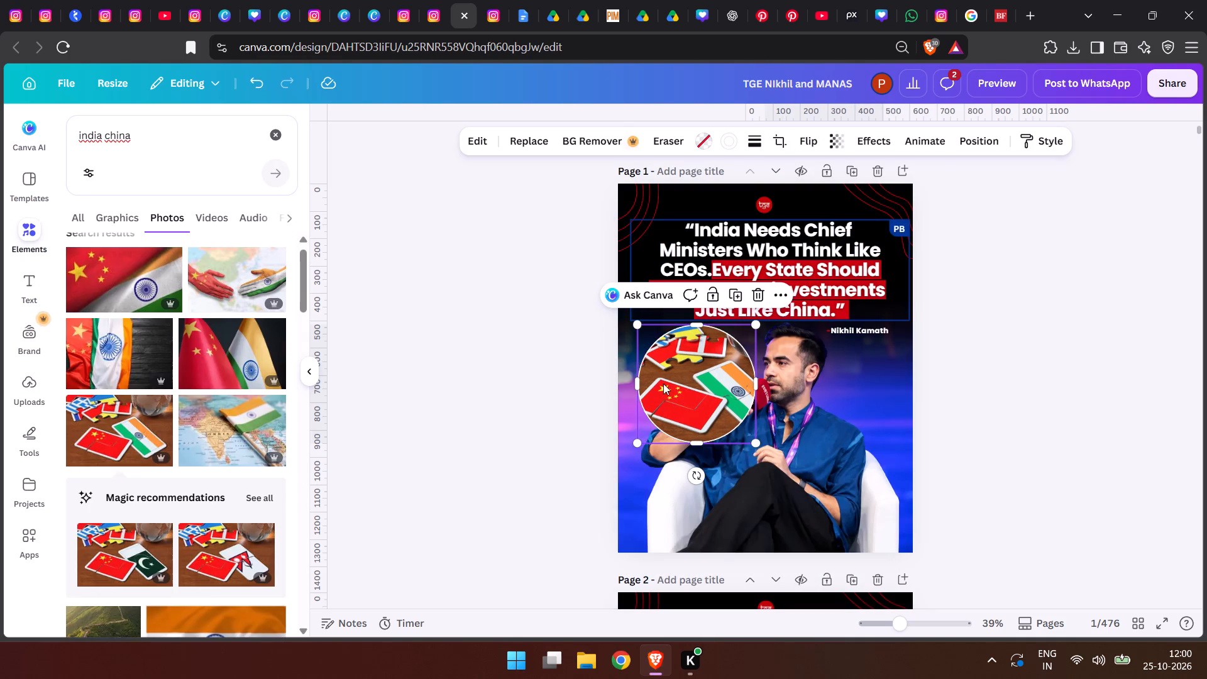
Move the circle picture right and up, directly under the headline and overlapping the speaker's face.
drag(698, 382, 698, 388)
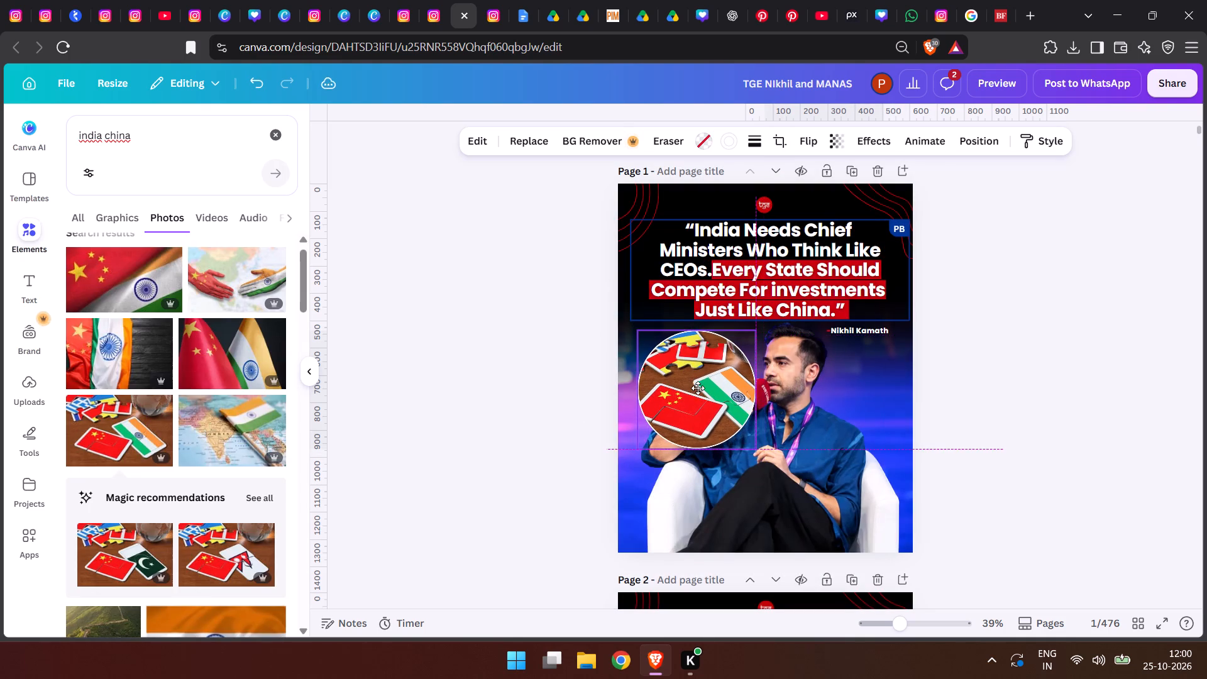
drag(698, 388, 724, 377)
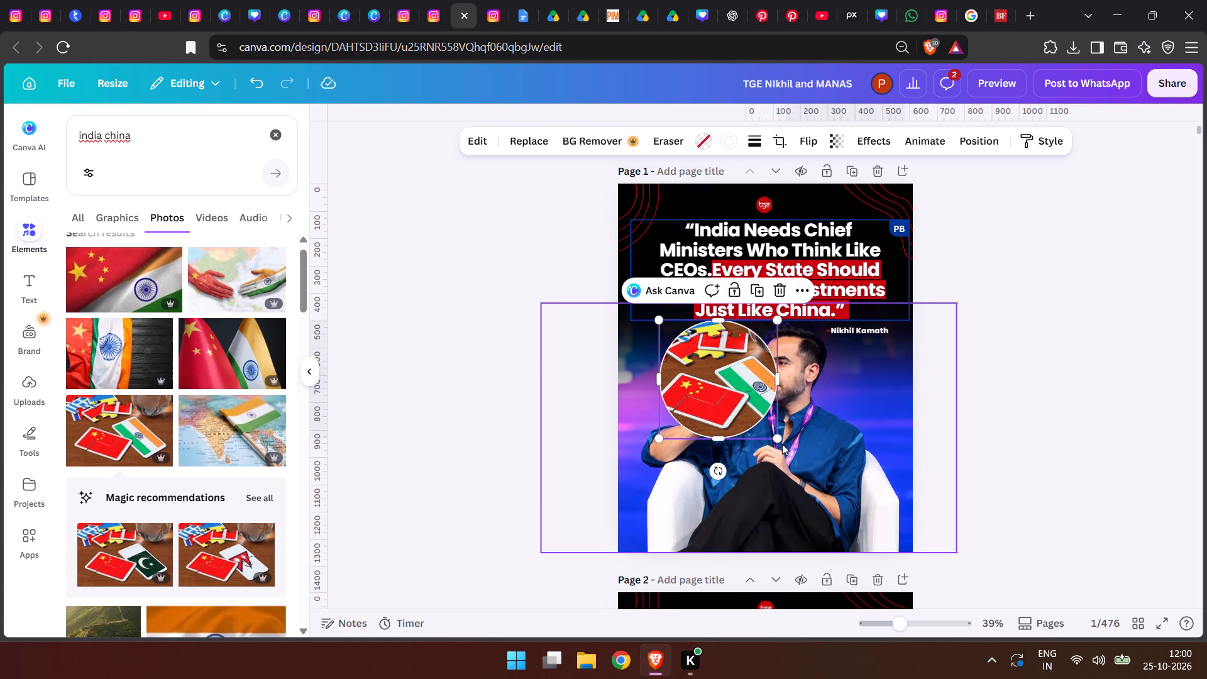
Shrink the circle picture slightly and move it left so it sits beside the speaker's face.
drag(774, 439, 766, 432)
drag(747, 390, 752, 399)
click(752, 399)
drag(752, 399, 744, 397)
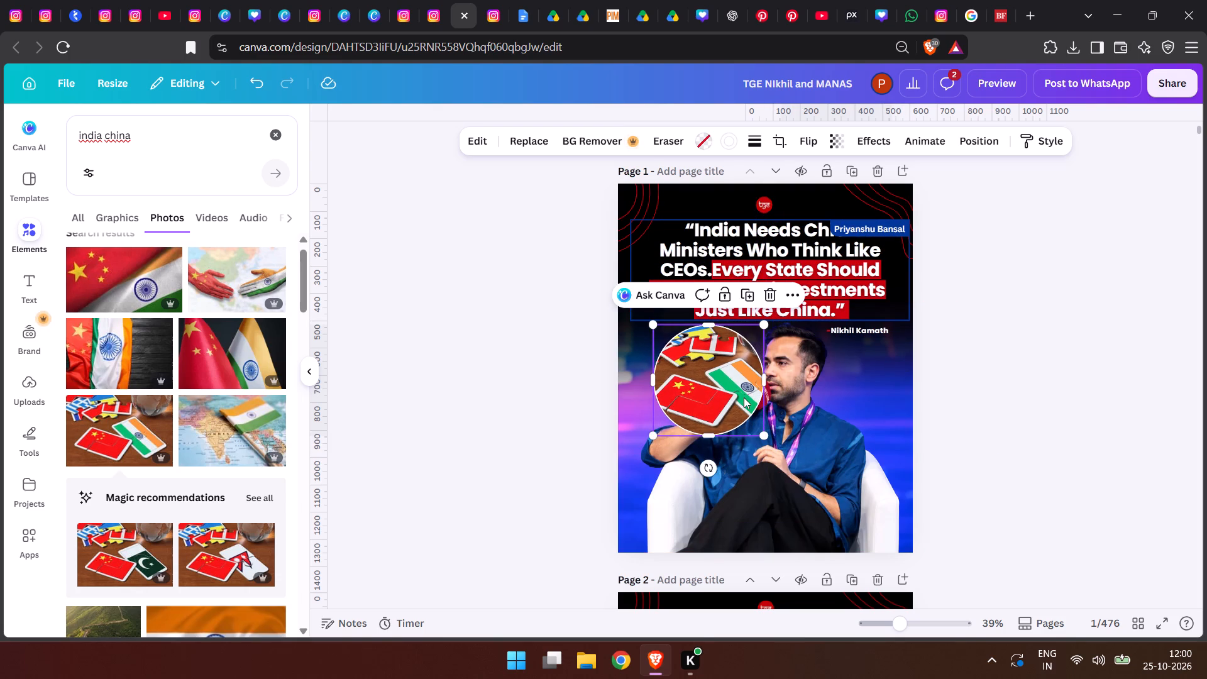
Send the circle picture backward one layer so it sits behind the speaker cutout, and deselect it.
key(ctrl+bracketleft)
click(689, 355)
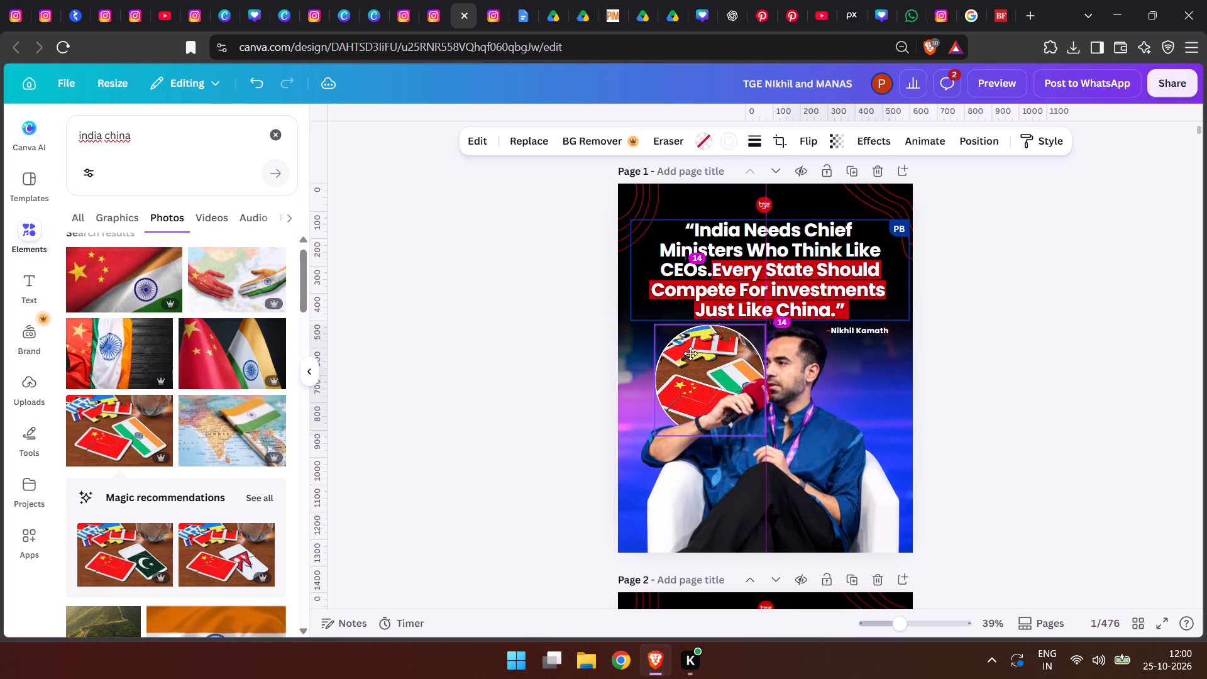
double_click(443, 389)
click(443, 389)
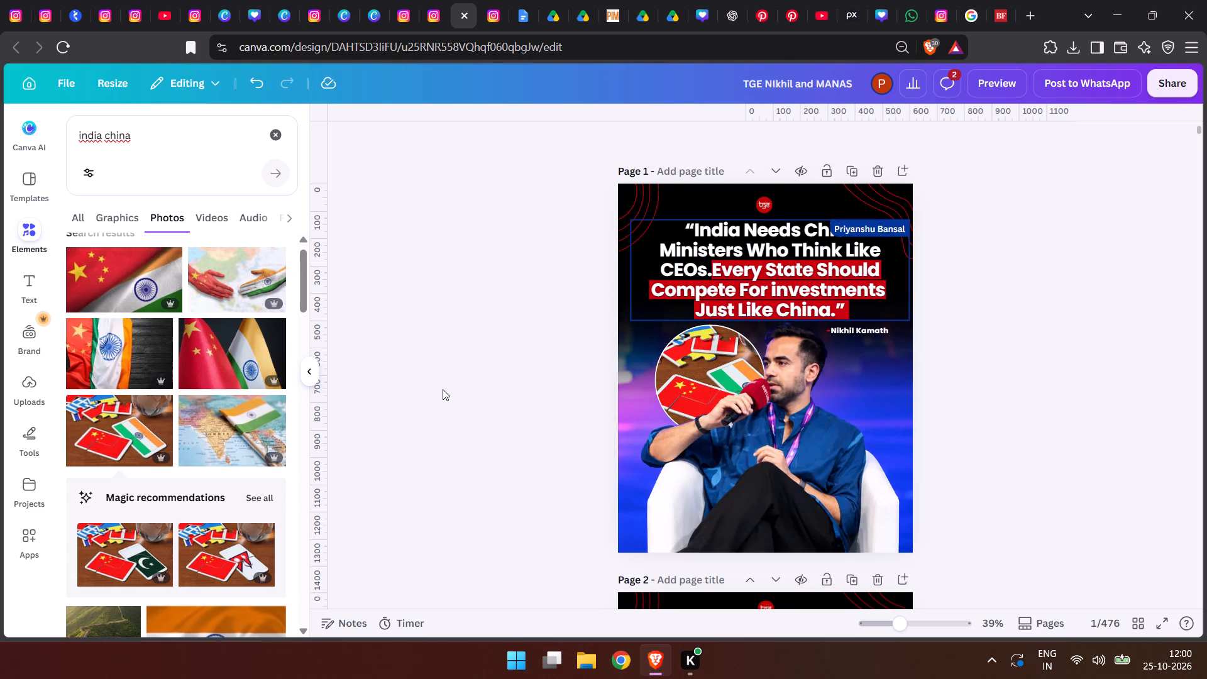
click(443, 389)
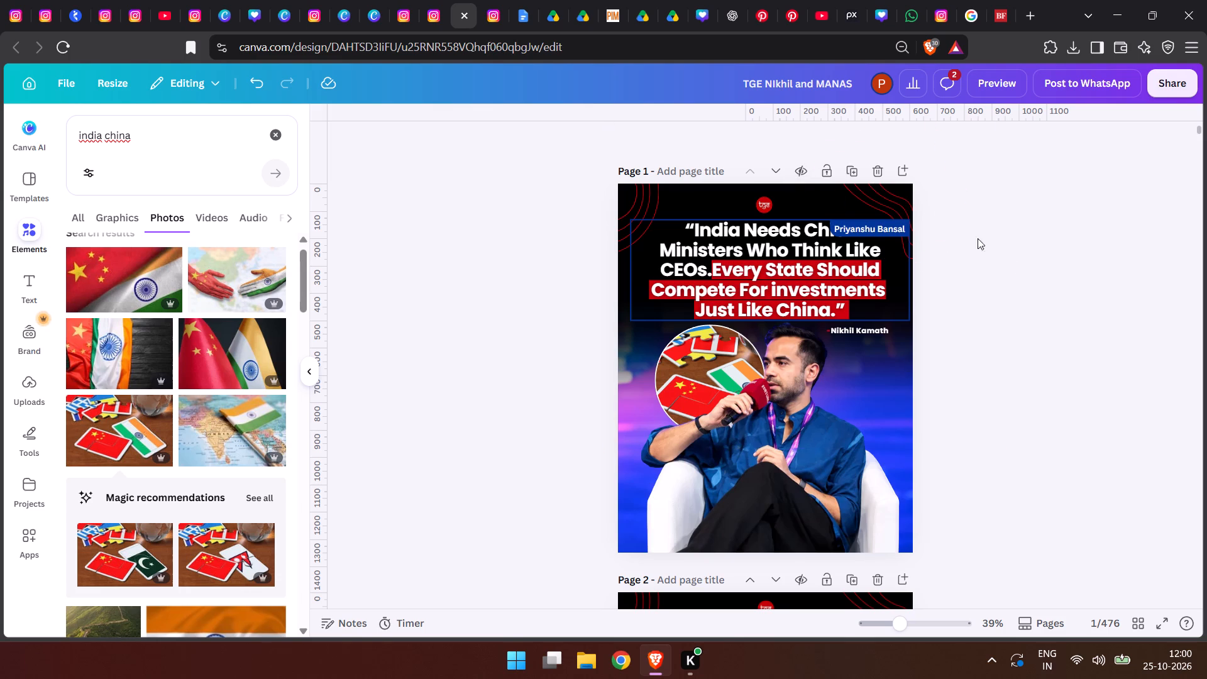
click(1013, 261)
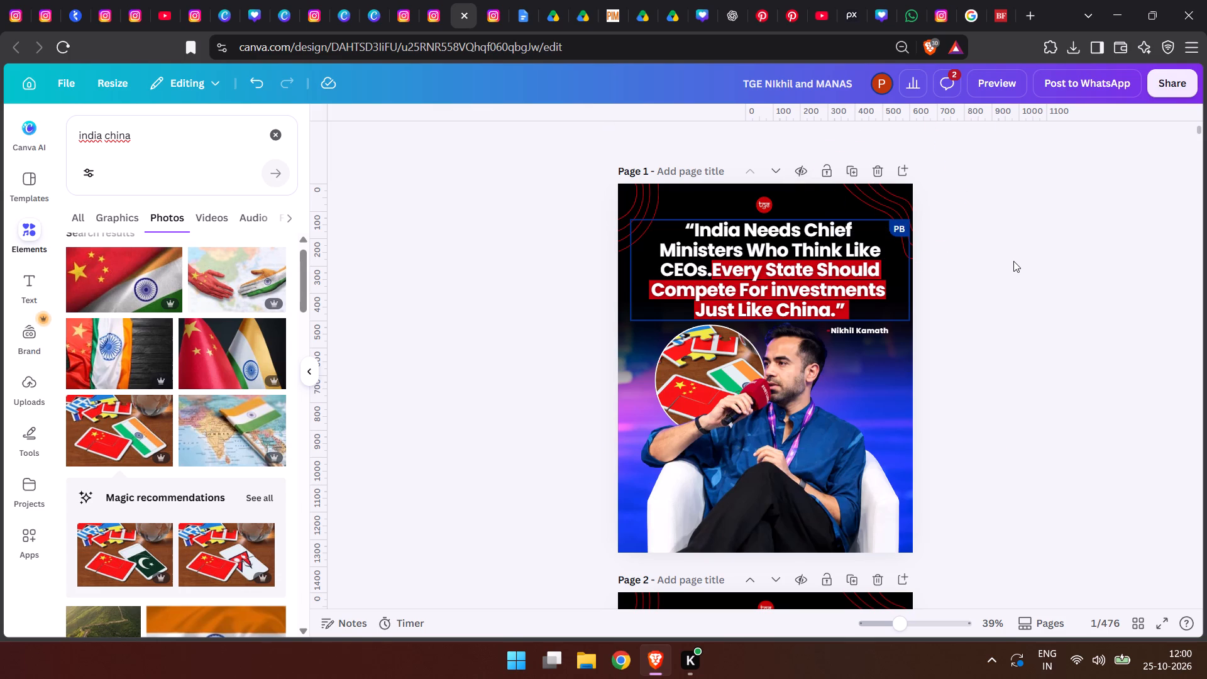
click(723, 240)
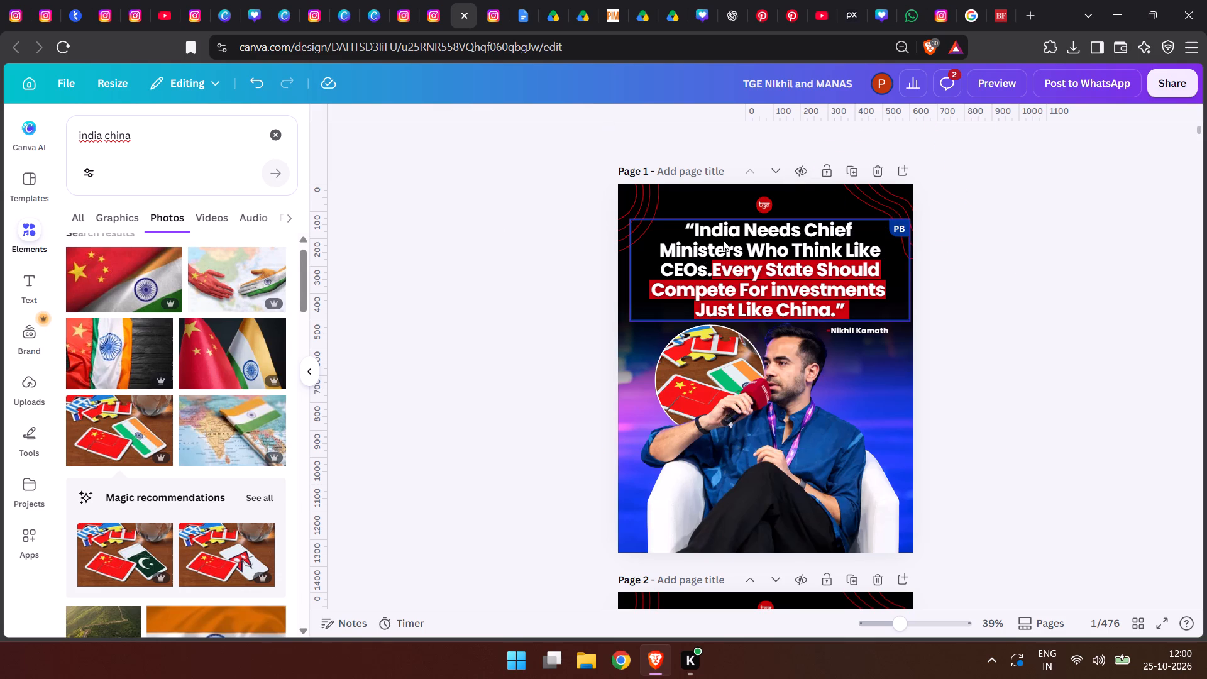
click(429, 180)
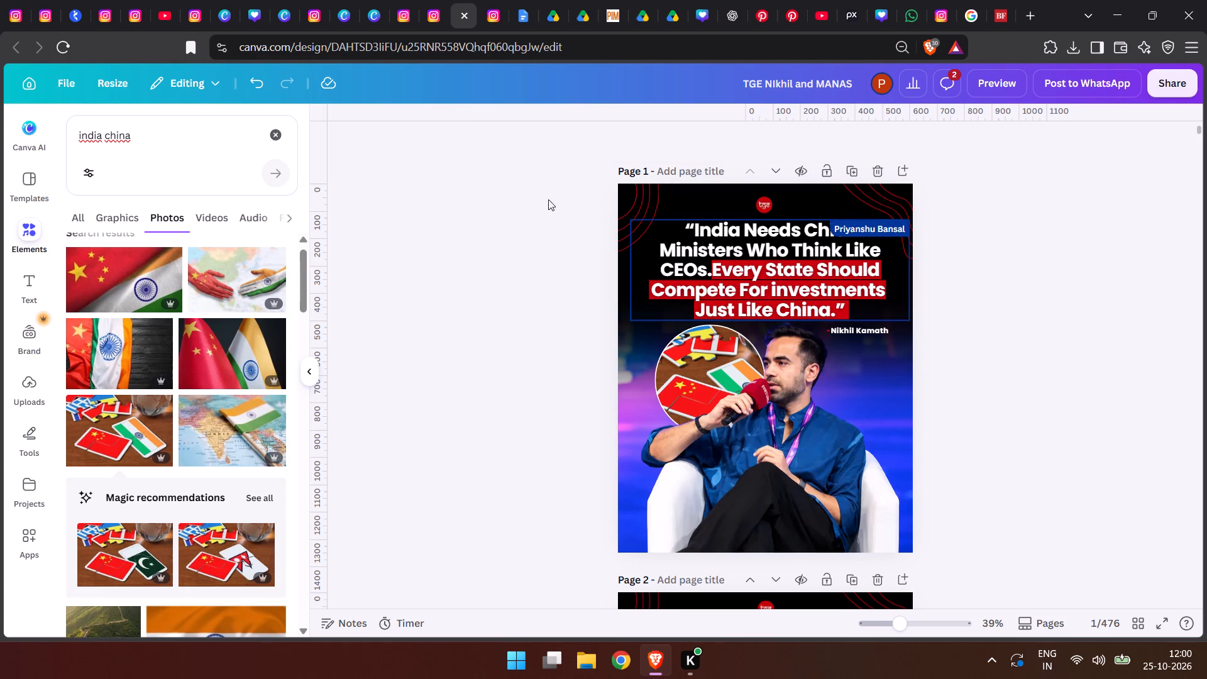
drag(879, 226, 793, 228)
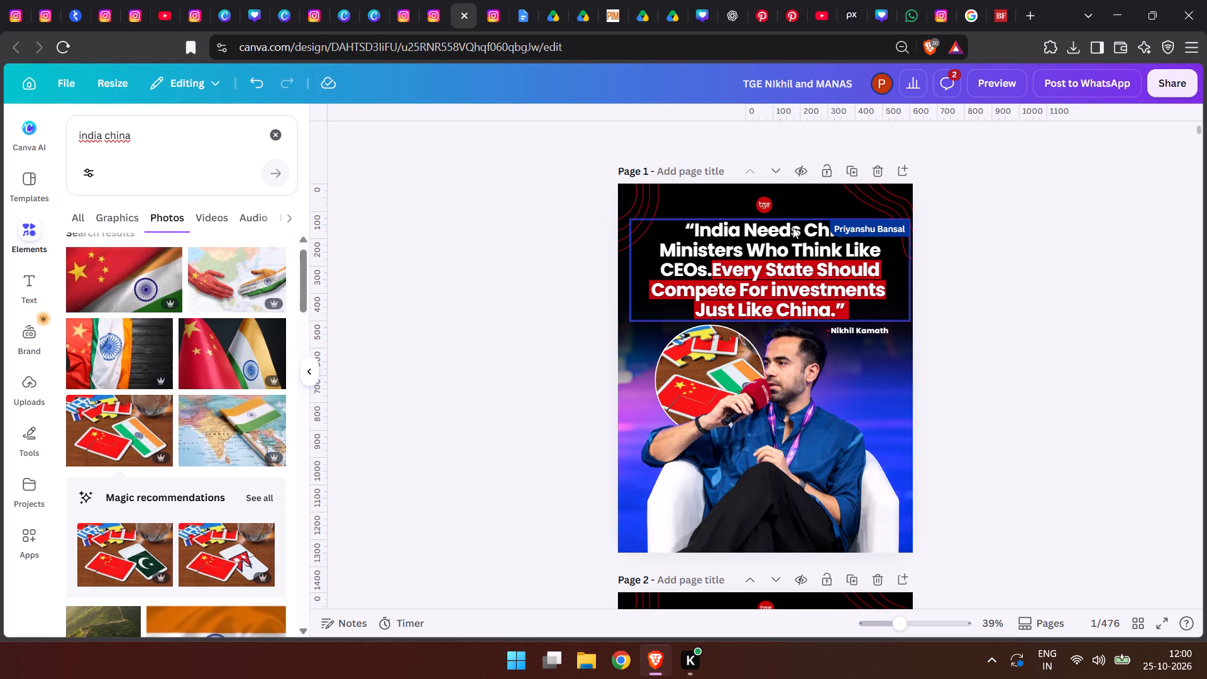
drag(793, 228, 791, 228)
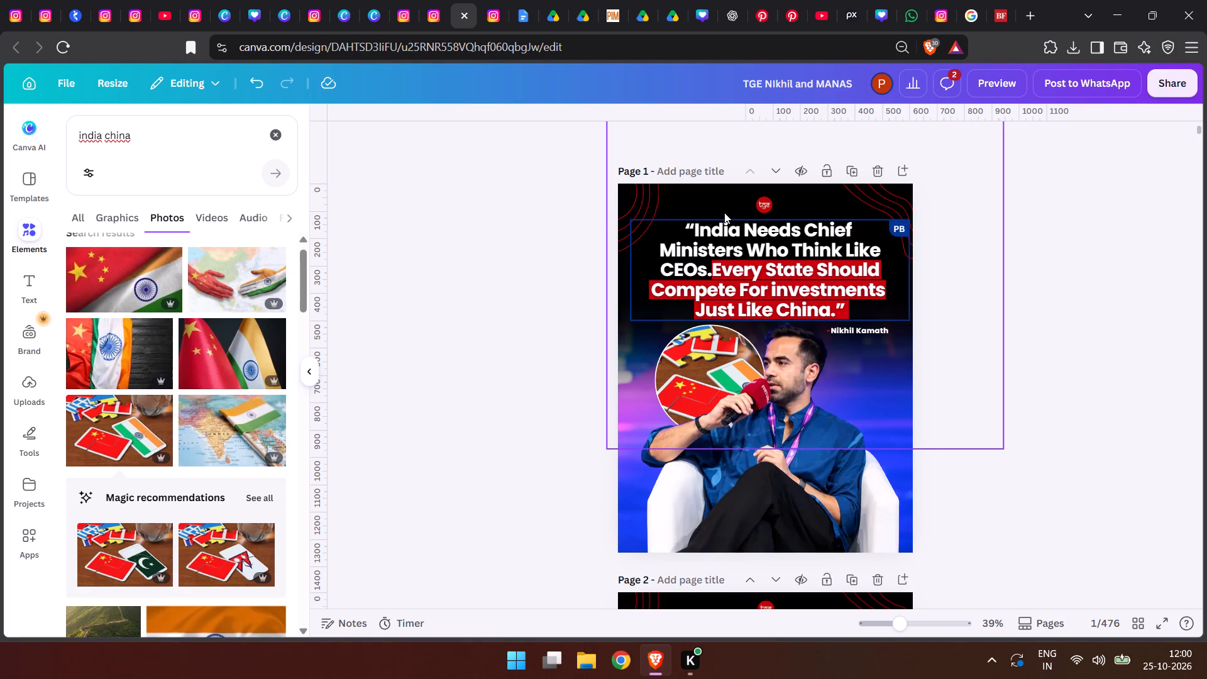
Switch to the other open browser tab of this design and review the page 1 layout.
click(250, 0)
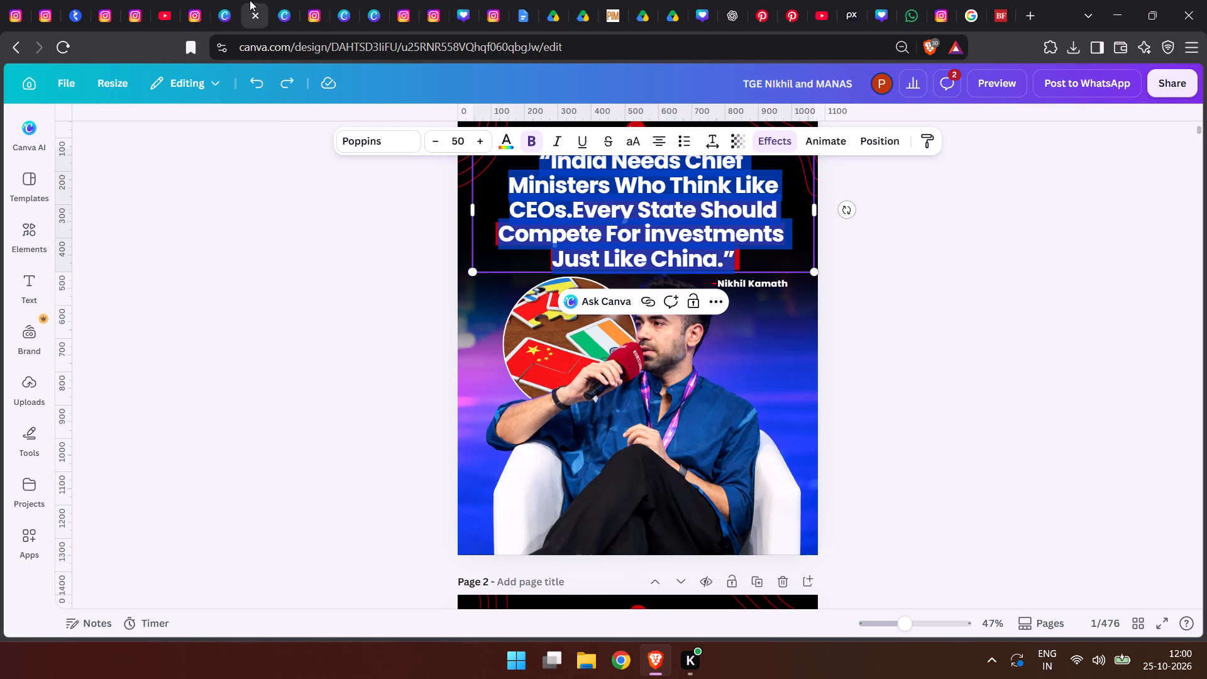
click(411, 375)
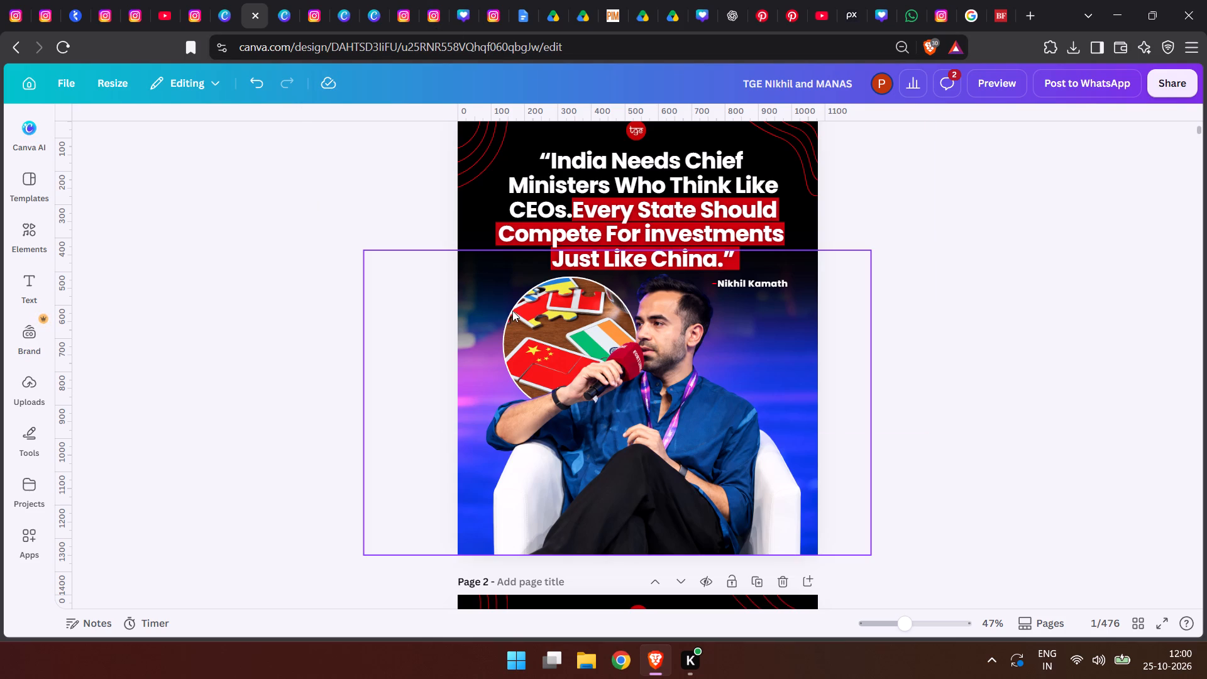
scroll(310, 250, up, 2)
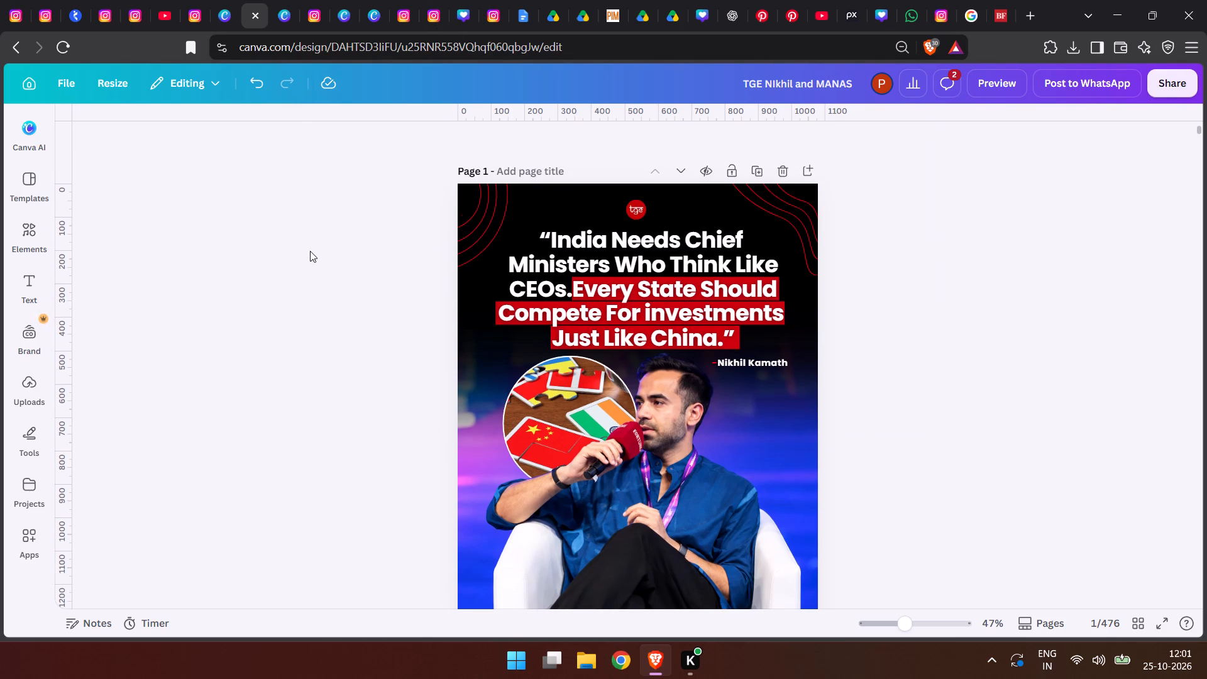
scroll(338, 261, down, 1)
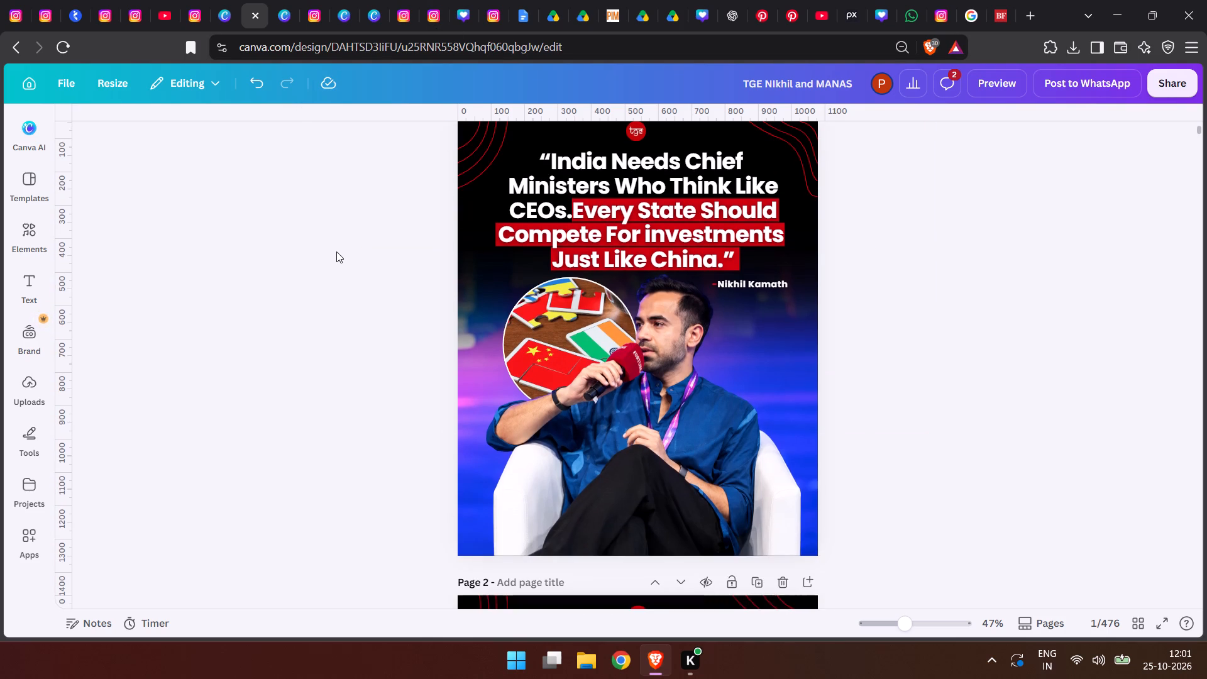
scroll(331, 256, up, 2)
scroll(331, 256, down, 1)
Find the thin looping arrow among the recommended line graphics and add it to page 1.
click(31, 222)
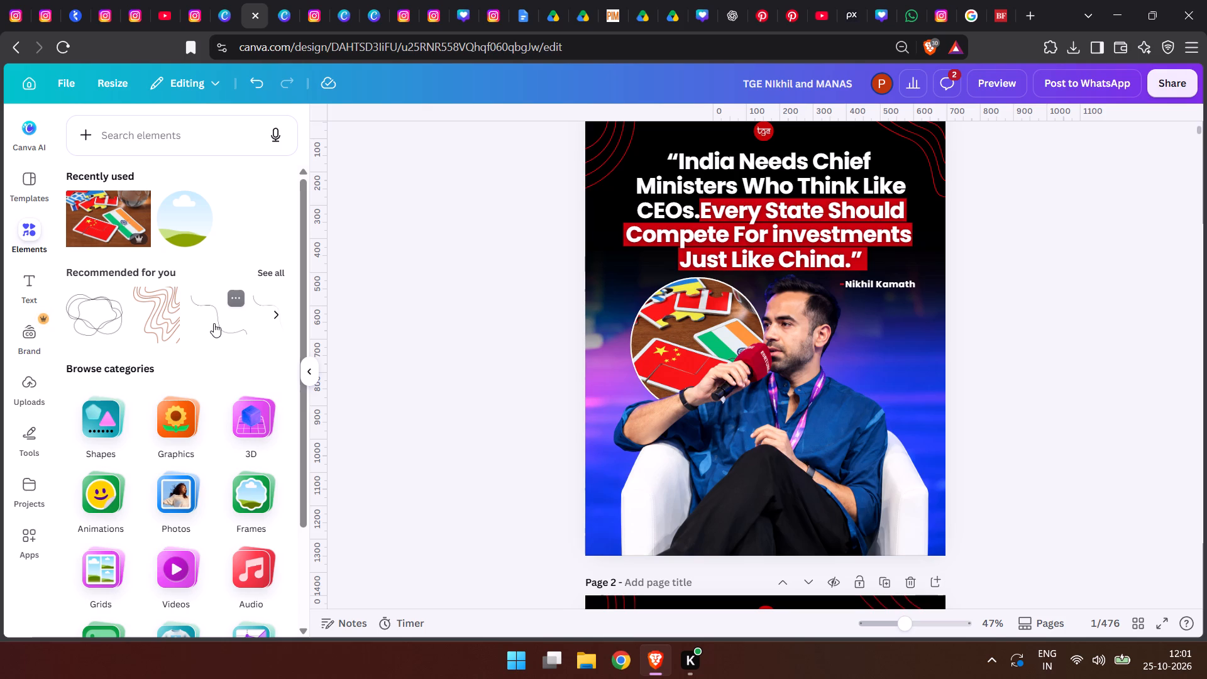
click(268, 269)
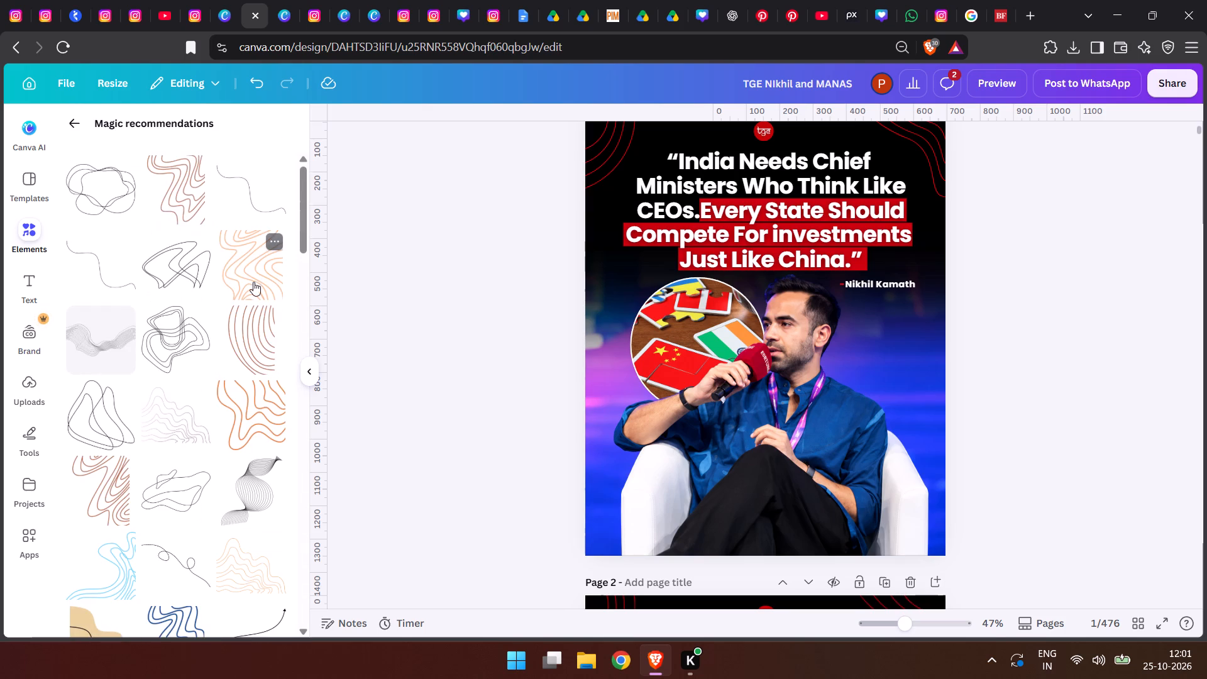
click(79, 126)
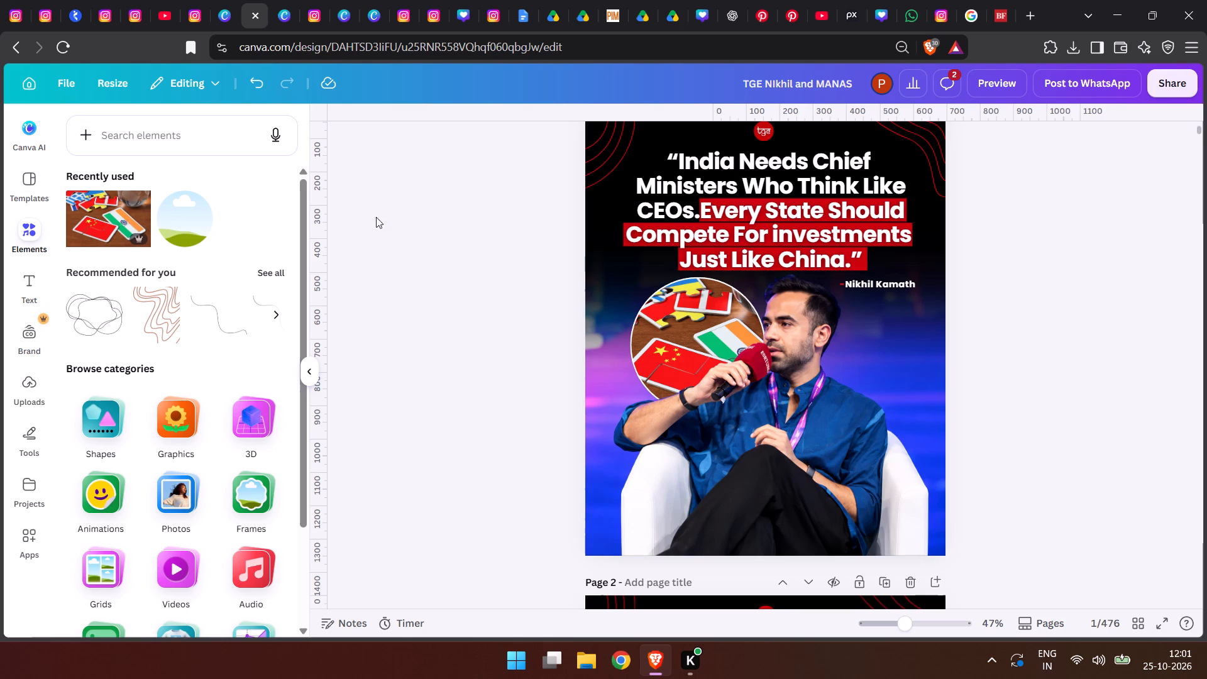
click(429, 229)
scroll(182, 434, down, 1)
scroll(111, 235, down, 2)
scroll(140, 275, up, 2)
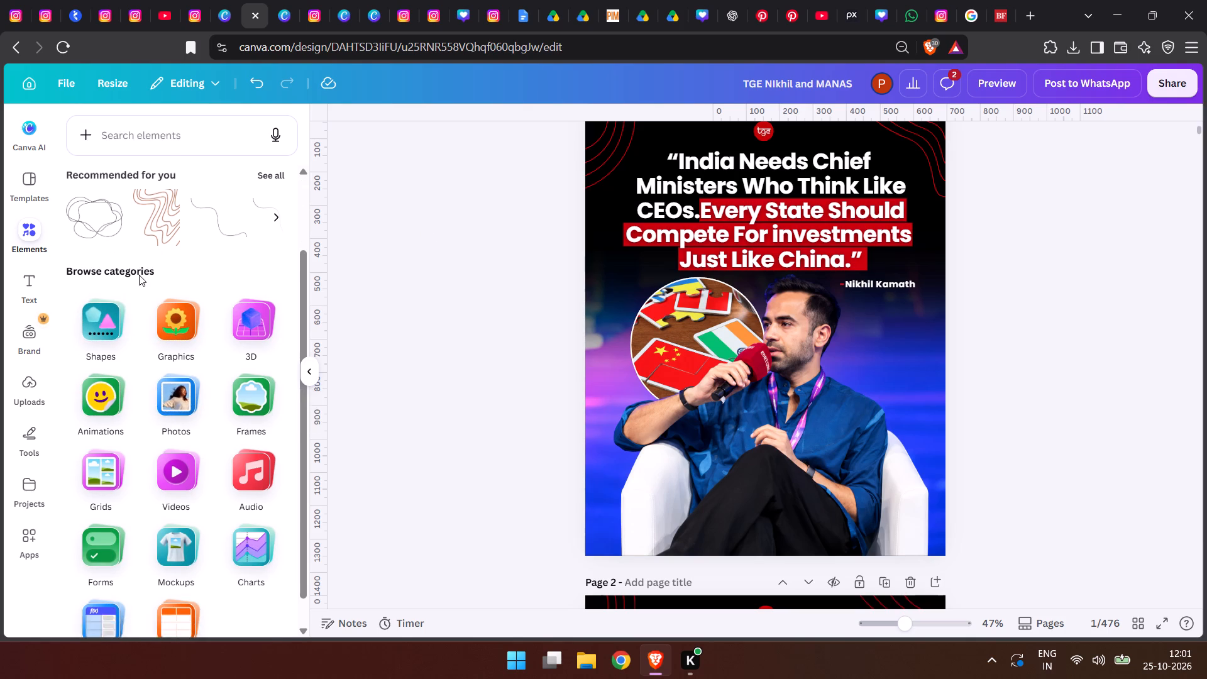
scroll(139, 275, up, 5)
click(284, 273)
scroll(164, 353, down, 1)
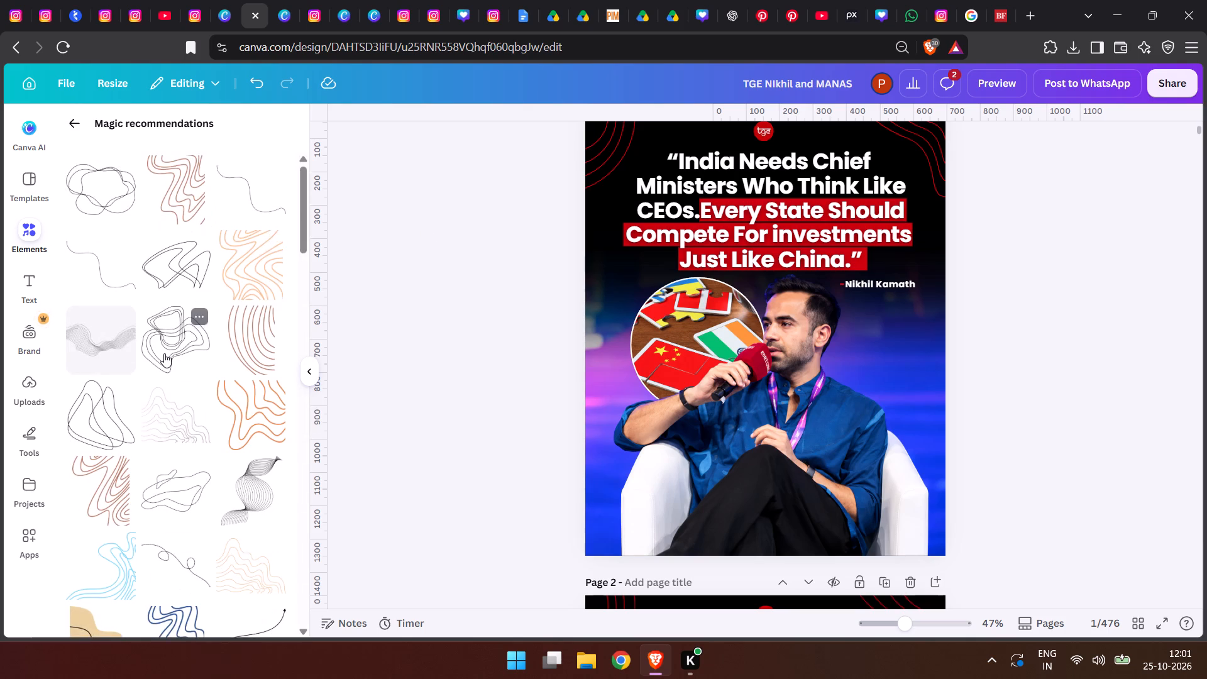
scroll(164, 353, down, 8)
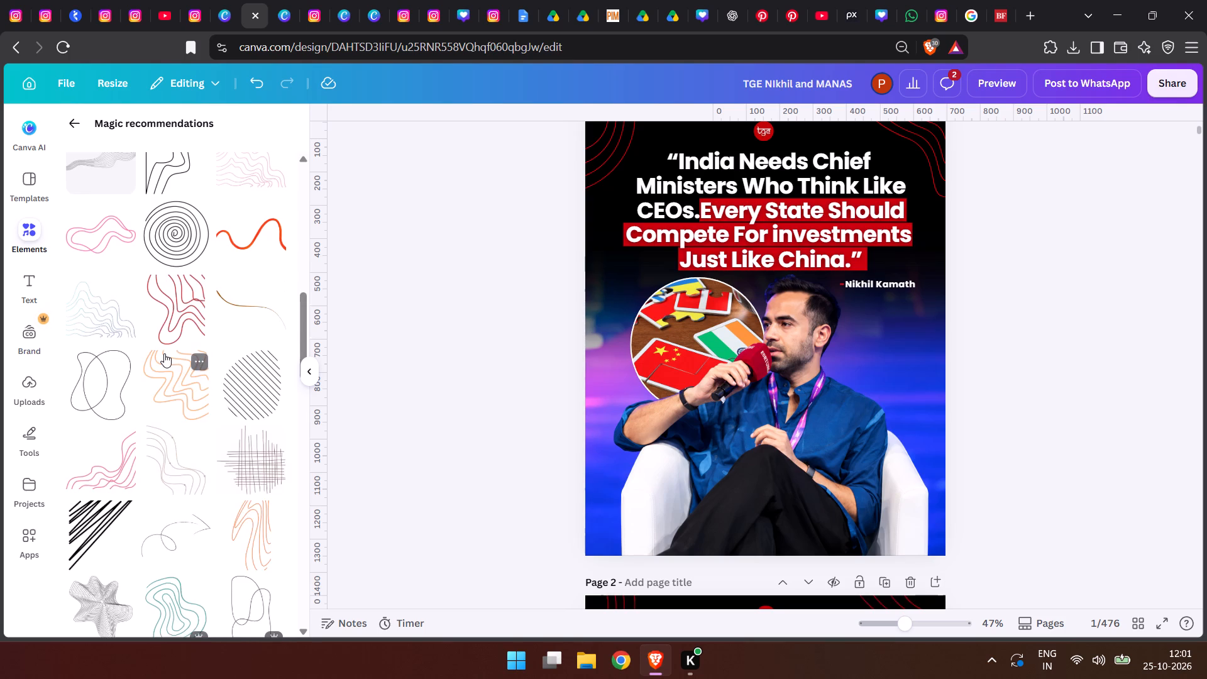
scroll(164, 353, down, 4)
click(166, 228)
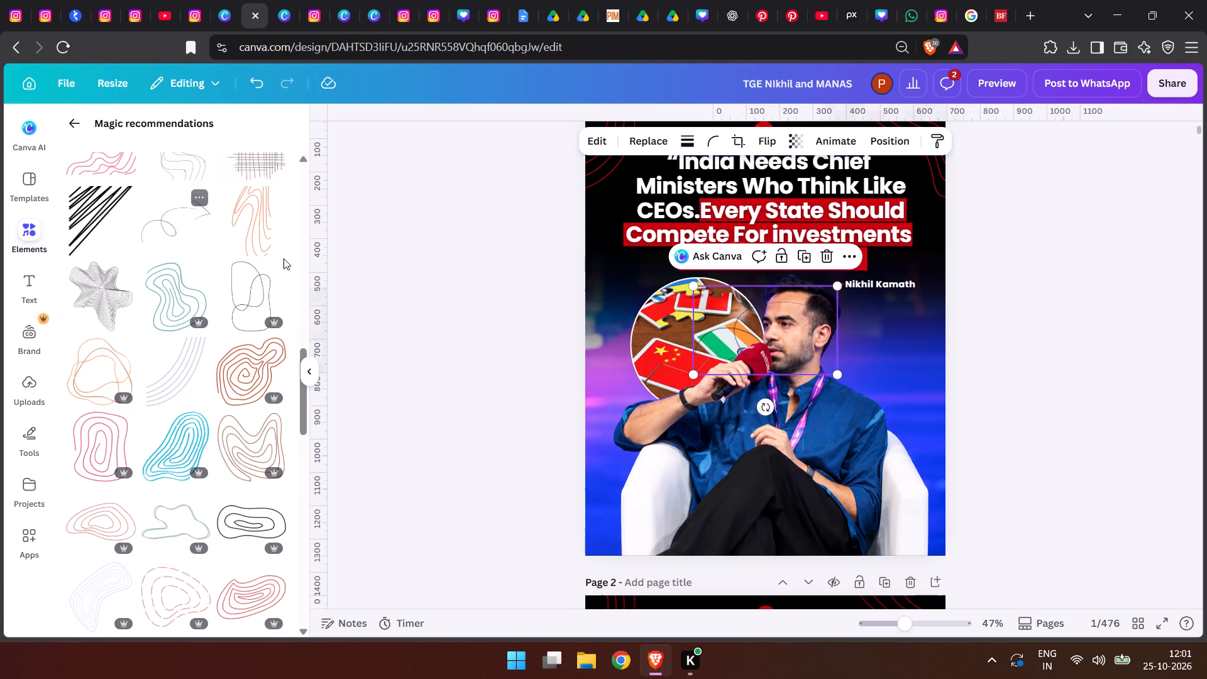
Recolour the looping arrow white.
click(667, 144)
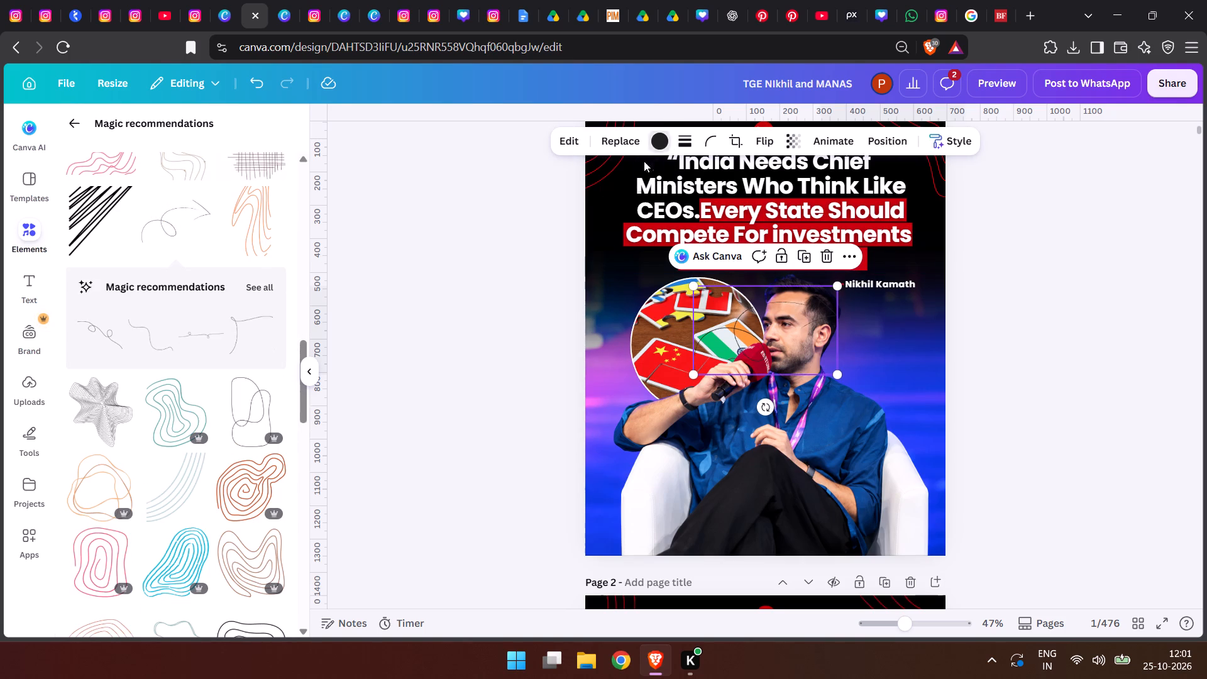
click(91, 254)
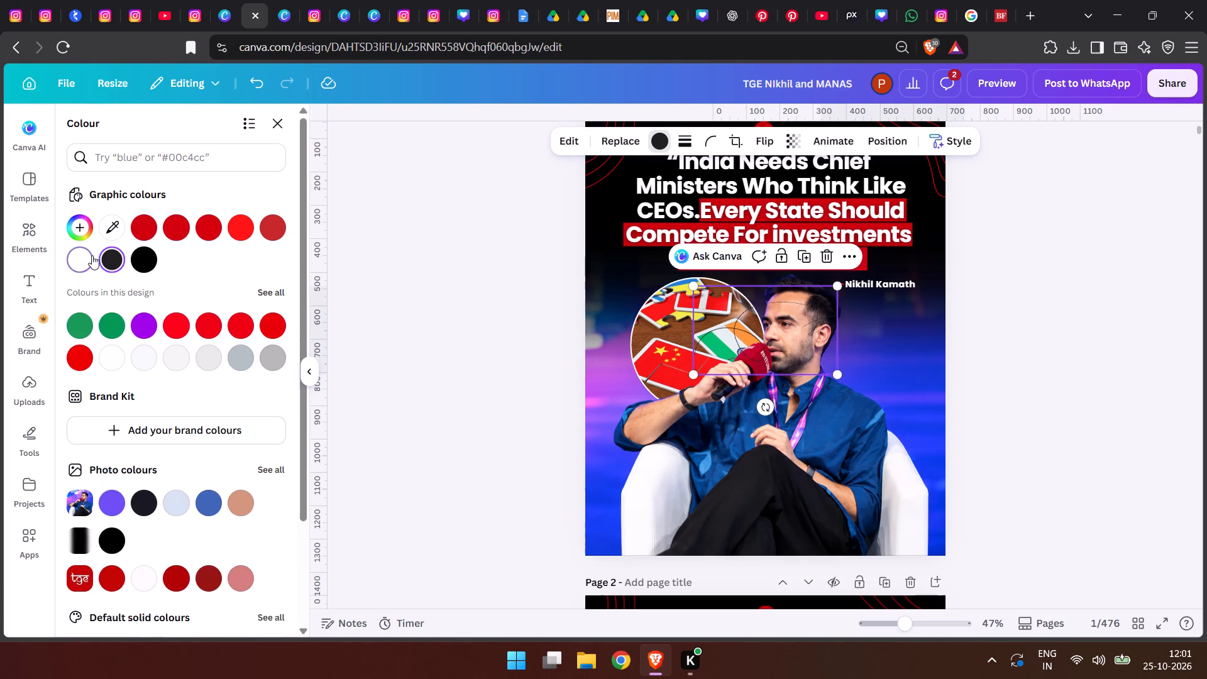
Rotate the arrow to a steep angle and move it over the circle picture's left edge.
drag(767, 411, 719, 402)
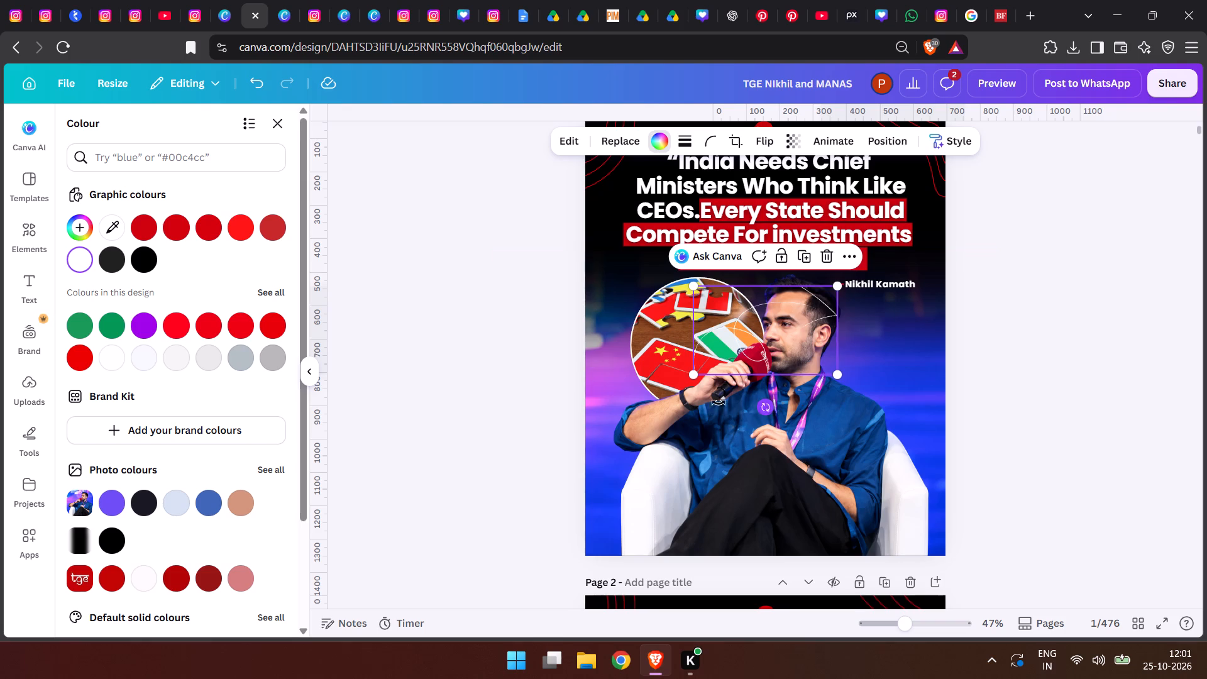
drag(719, 402, 611, 370)
drag(764, 343, 617, 343)
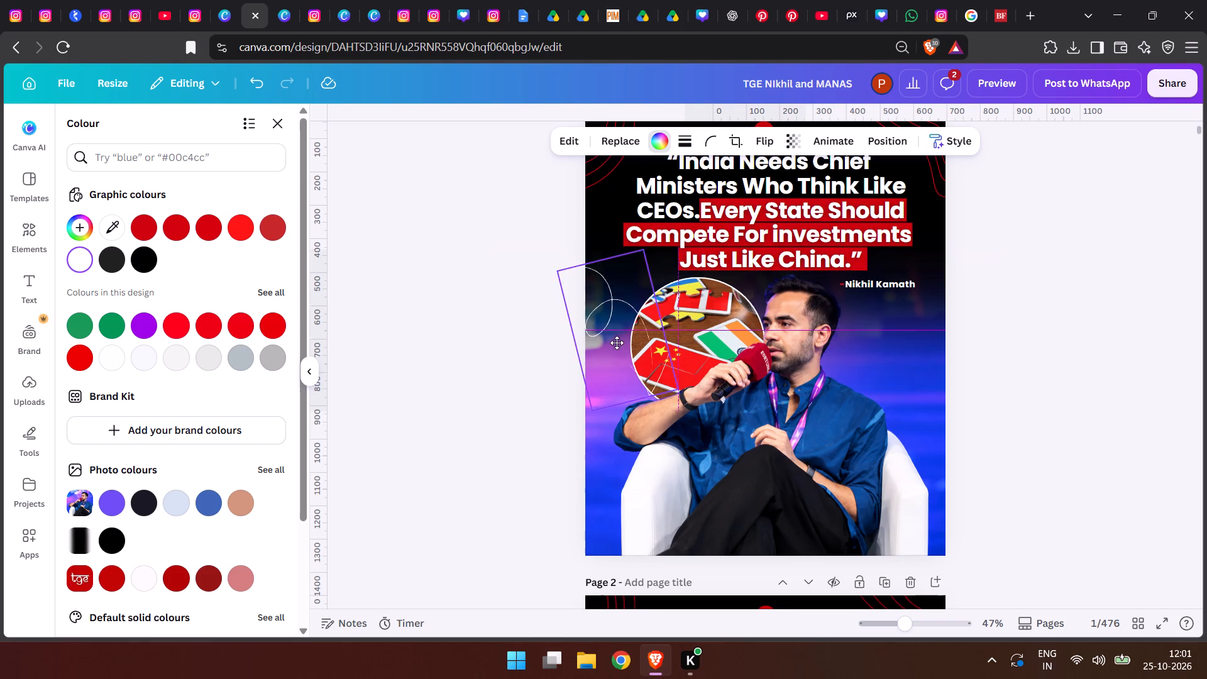
drag(617, 343, 627, 339)
Flip the arrow horizontally and rotate it to a diagonal angle beside the circle picture.
click(768, 137)
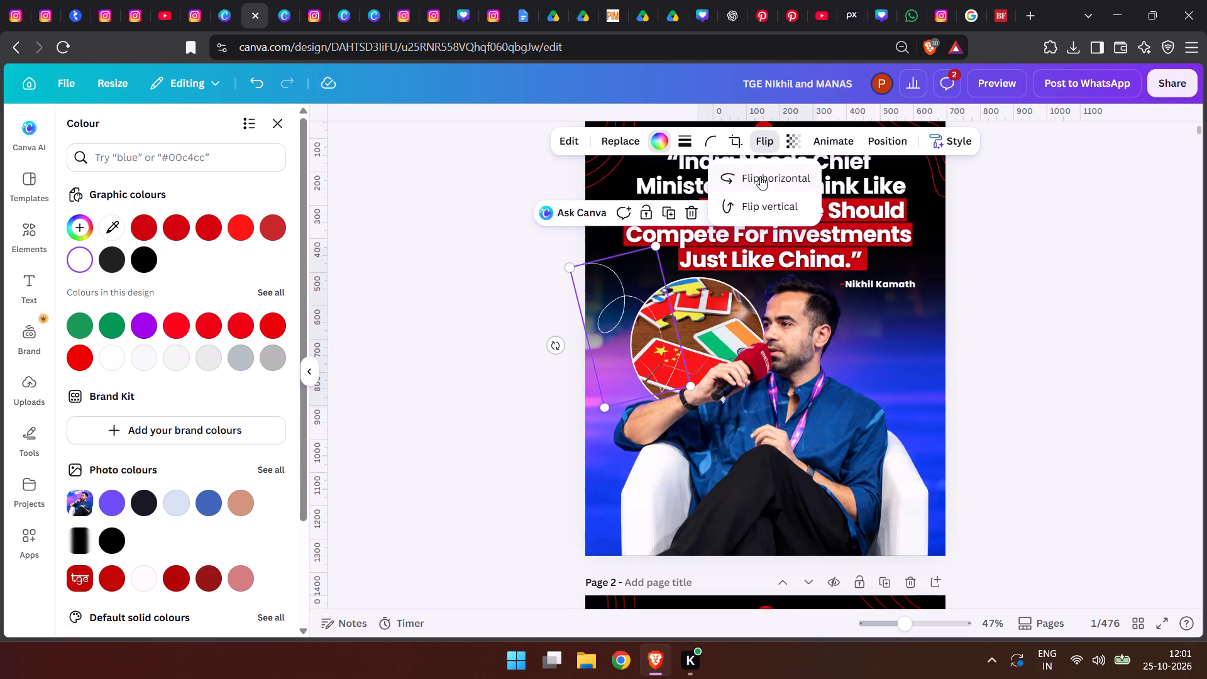
click(760, 179)
drag(555, 344, 755, 448)
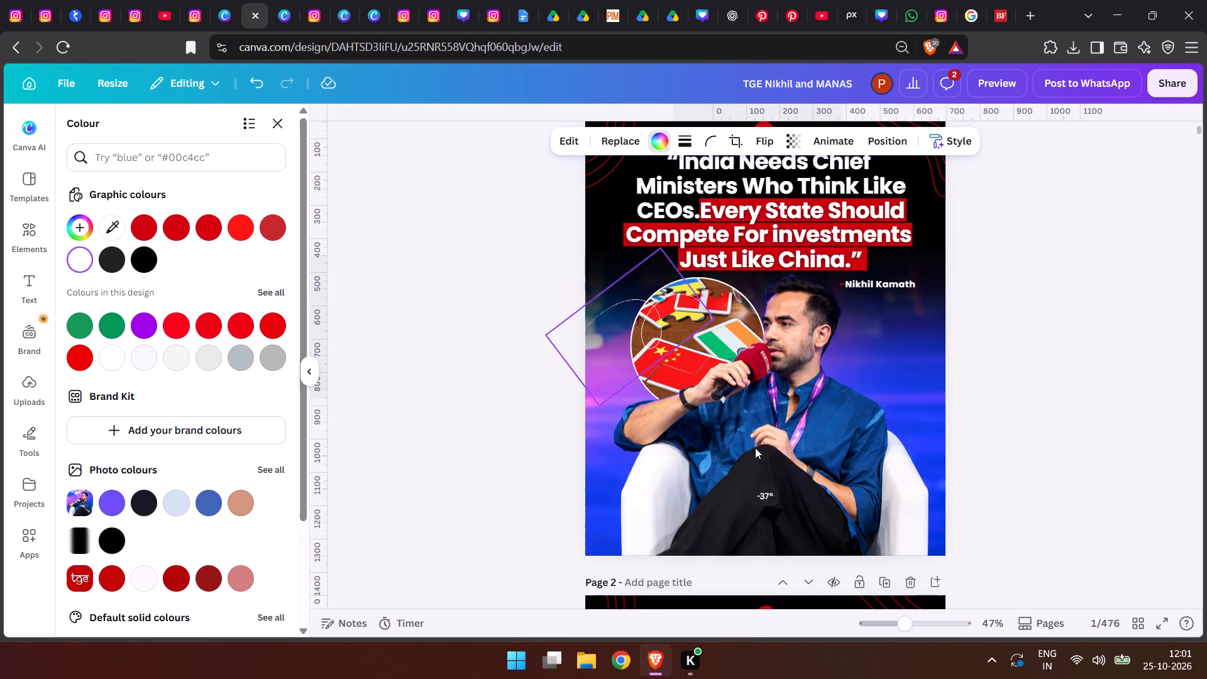
drag(755, 448, 664, 320)
drag(710, 307, 713, 285)
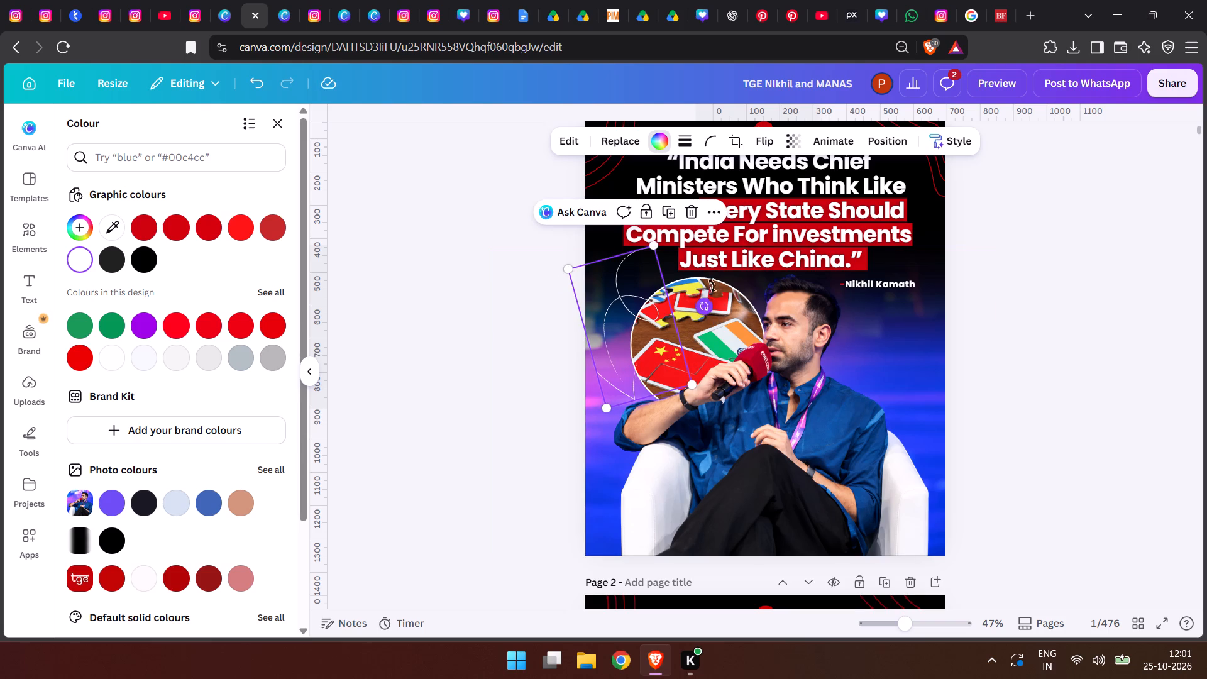
drag(713, 285, 711, 265)
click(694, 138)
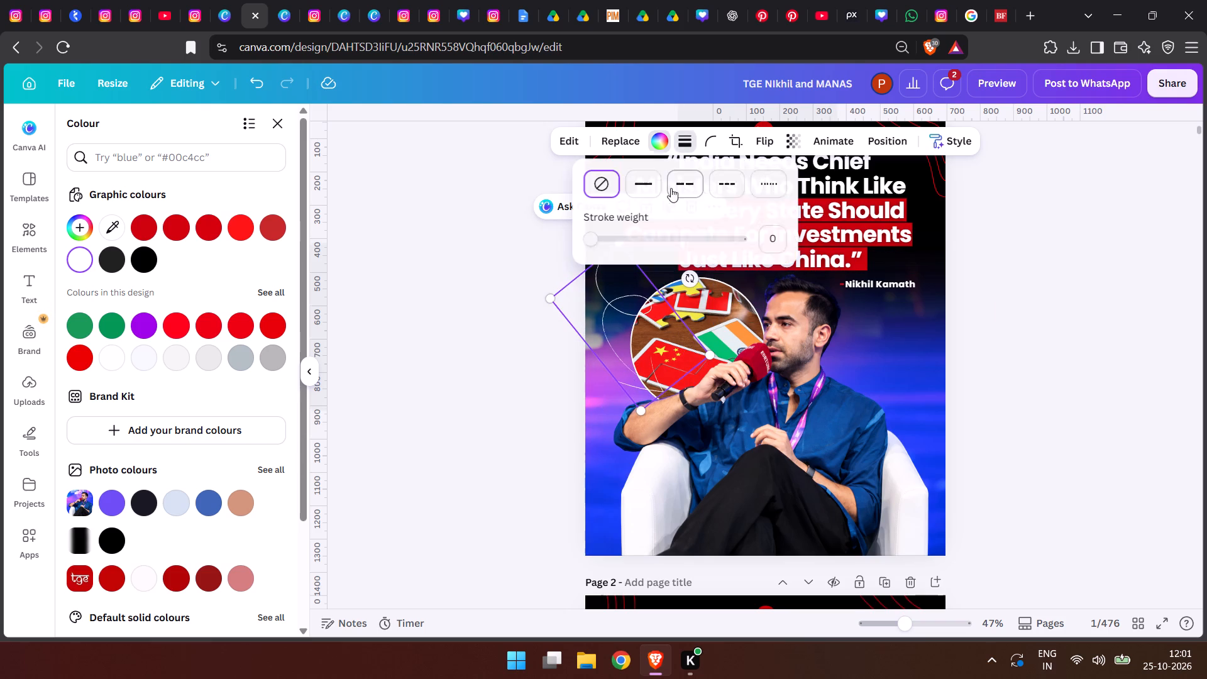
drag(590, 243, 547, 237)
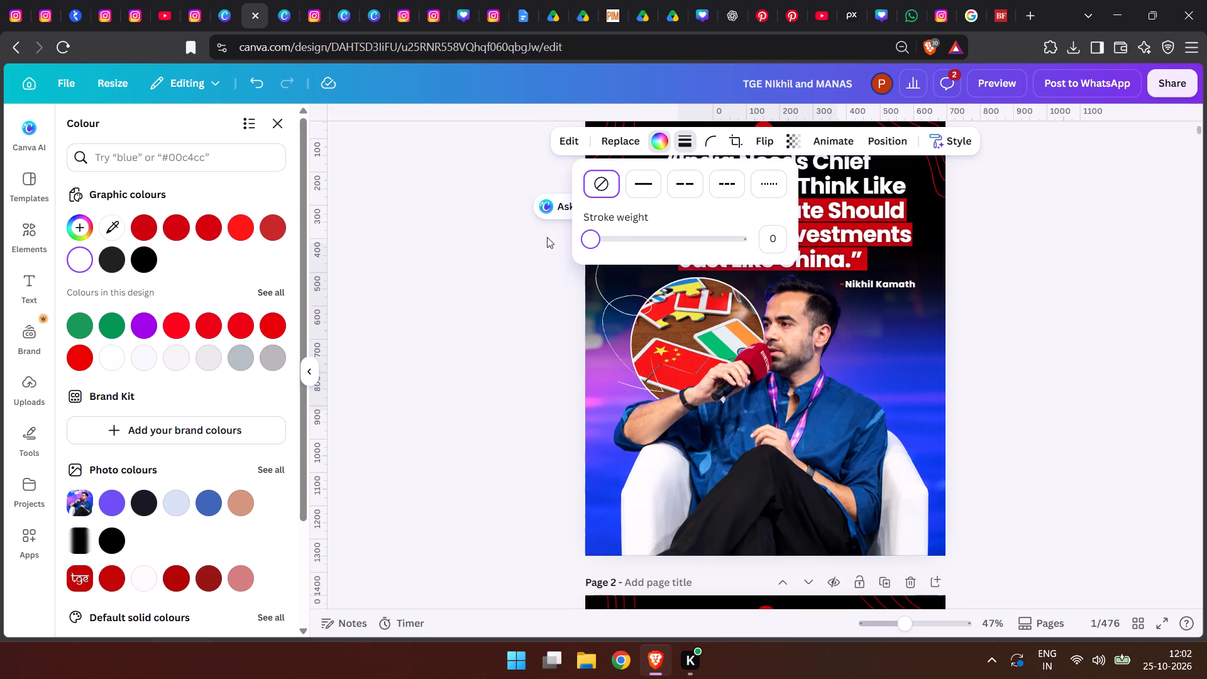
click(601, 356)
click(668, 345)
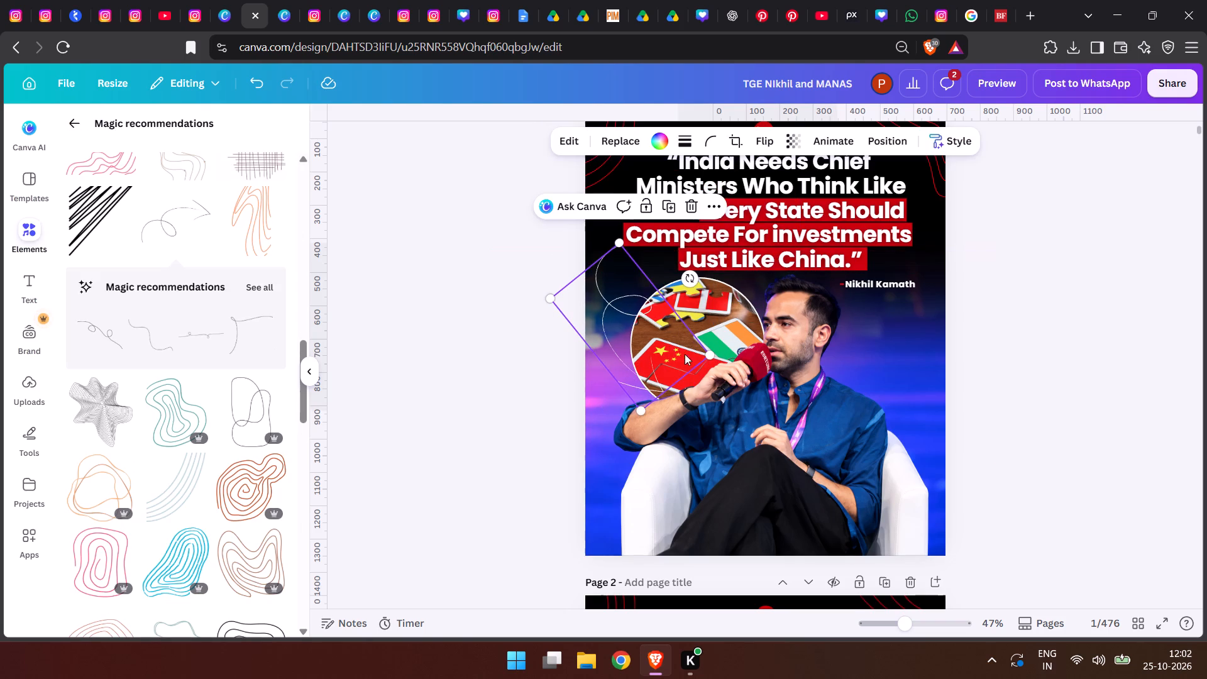
Shrink the looping arrow to less than half its size and move it to the circle picture's upper-left edge.
drag(713, 354, 615, 319)
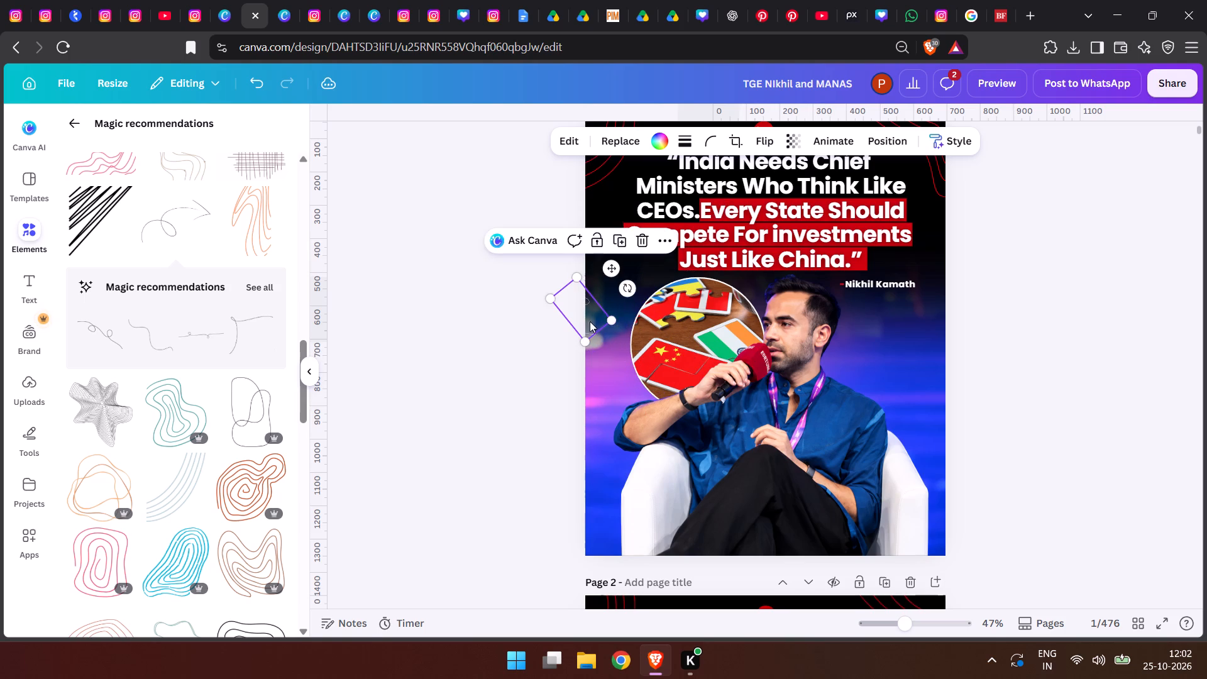
drag(590, 321, 648, 294)
double_click(519, 358)
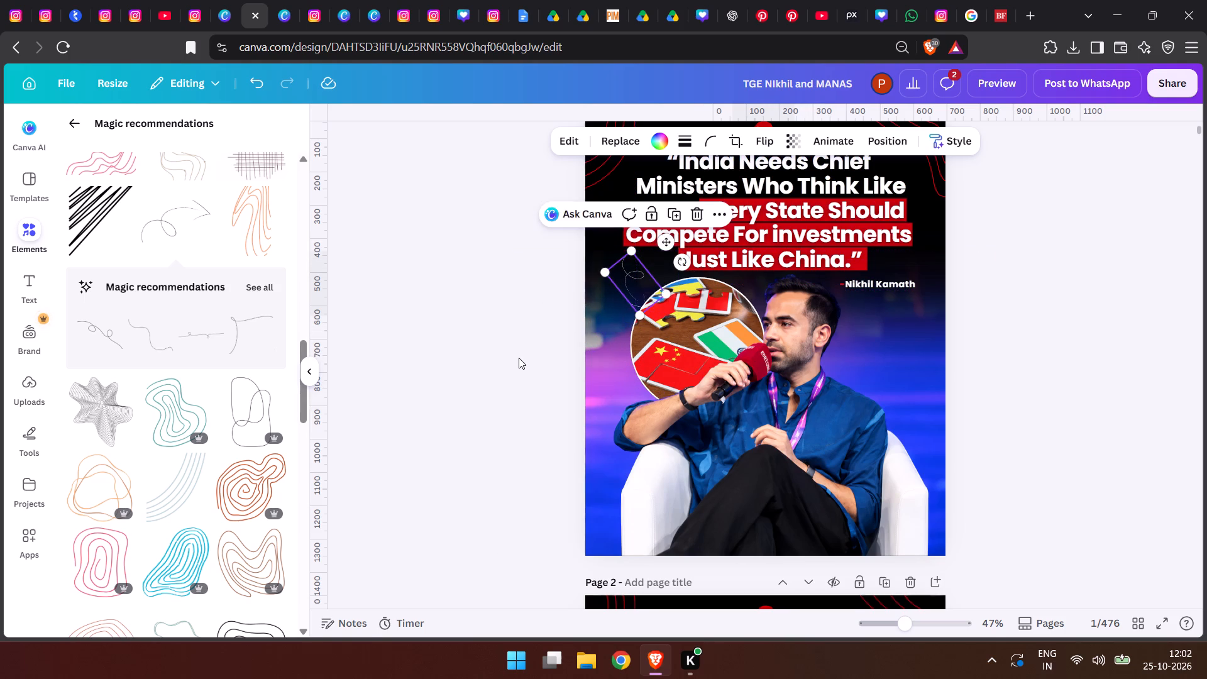
click(625, 287)
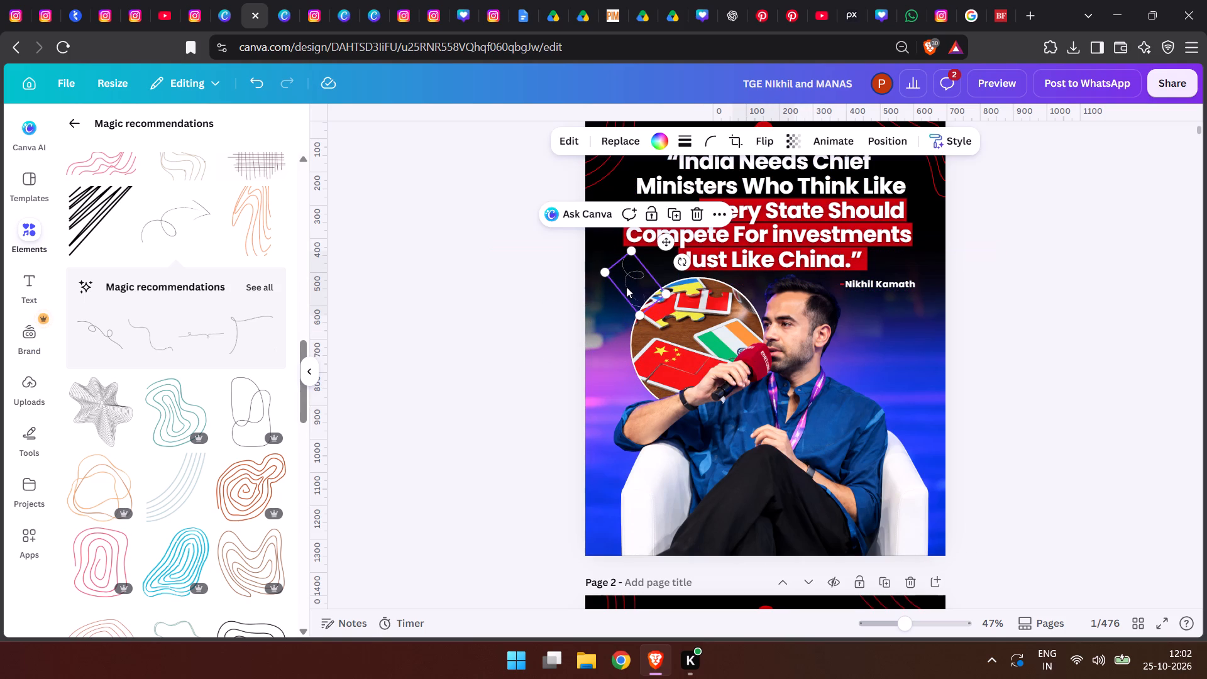
Delete the looping white arrow beside the circle picture.
key(Delete)
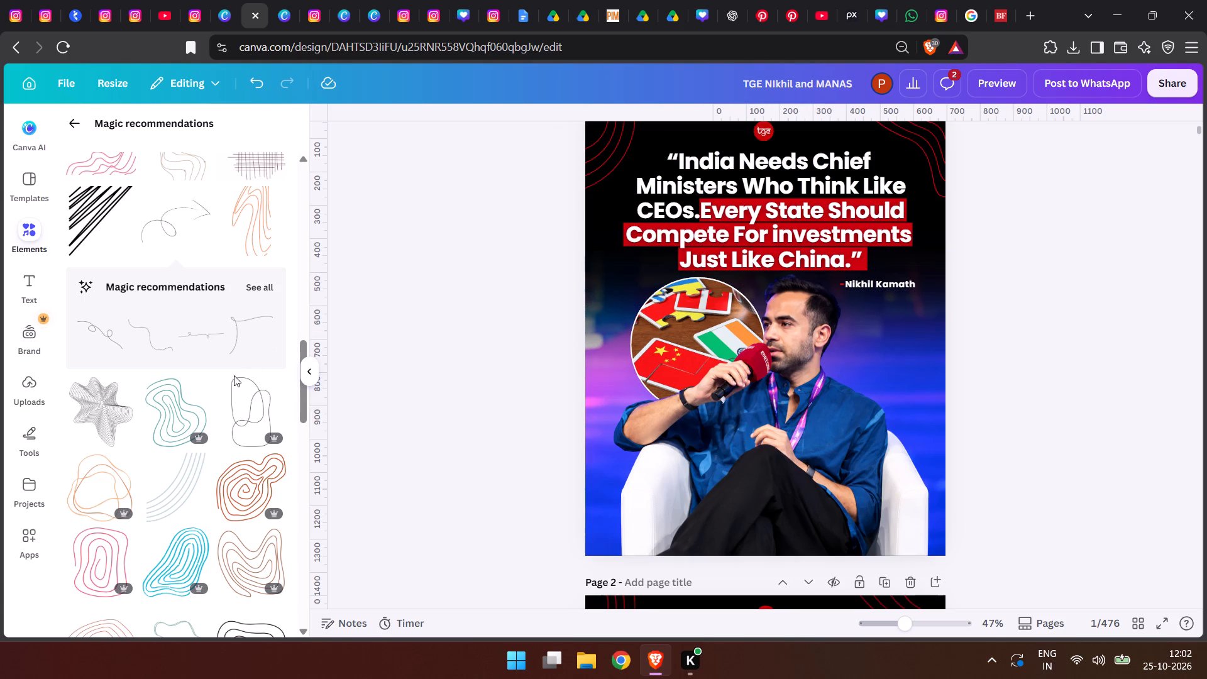
Search the elements for "red arrow" and add the curved red arrow with a black outline to page 1.
scroll(234, 375, down, 14)
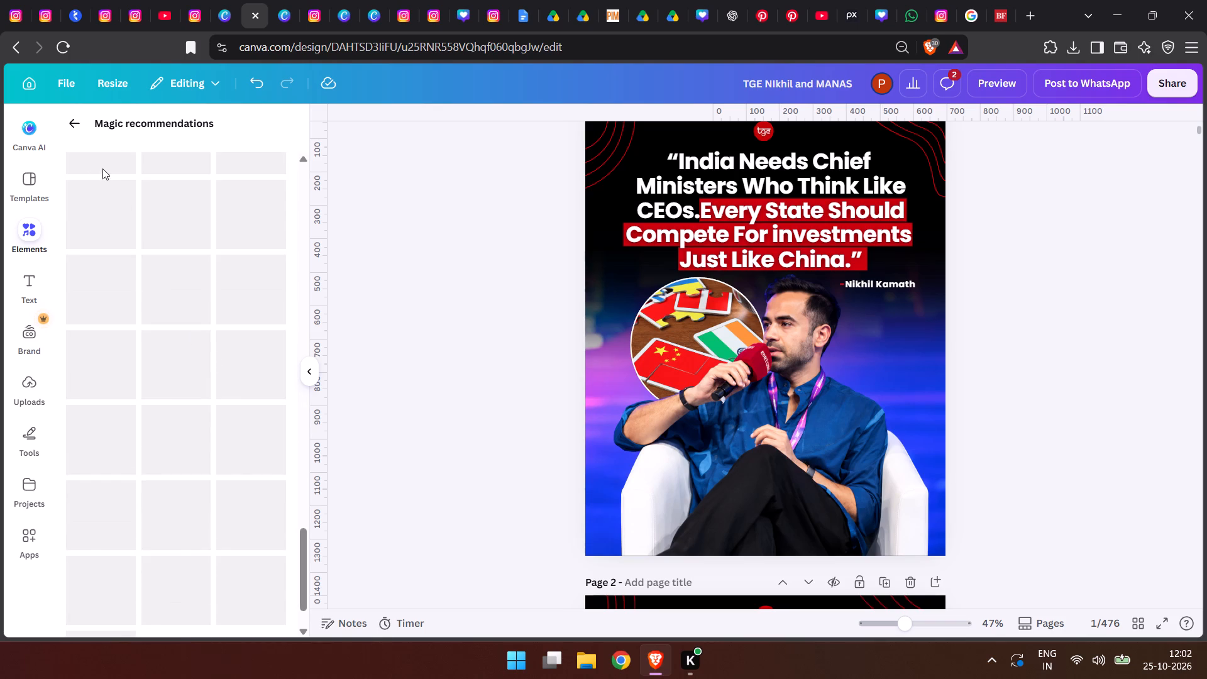
click(70, 121)
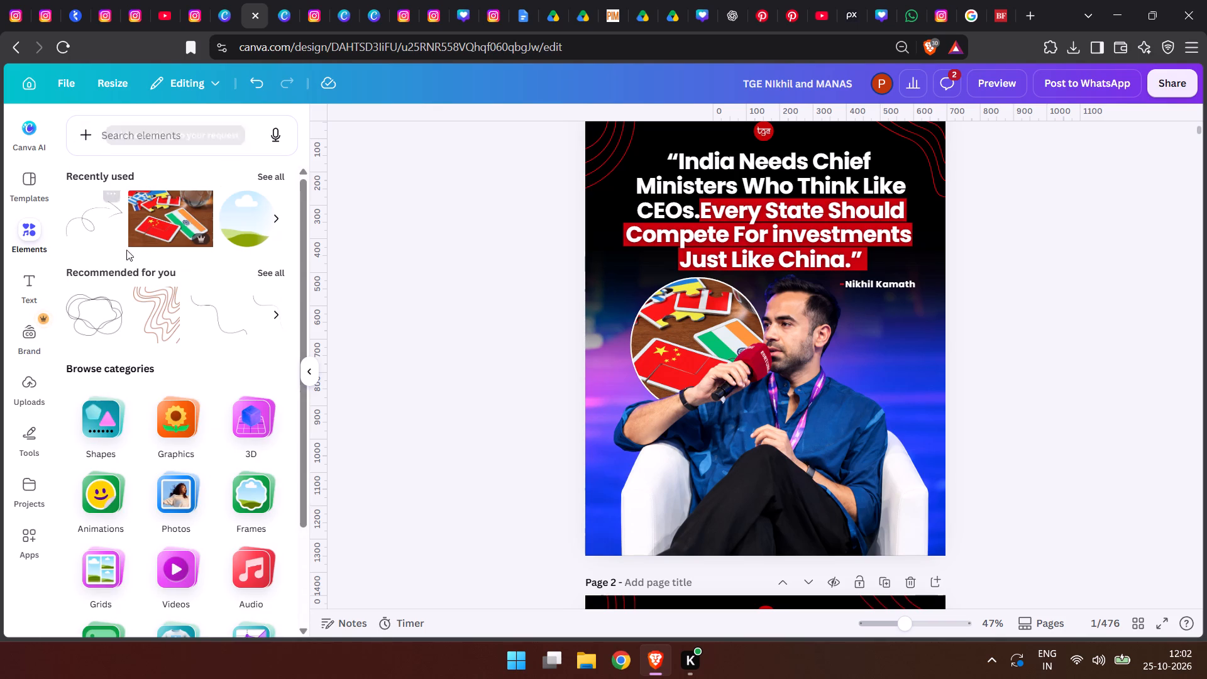
click(264, 179)
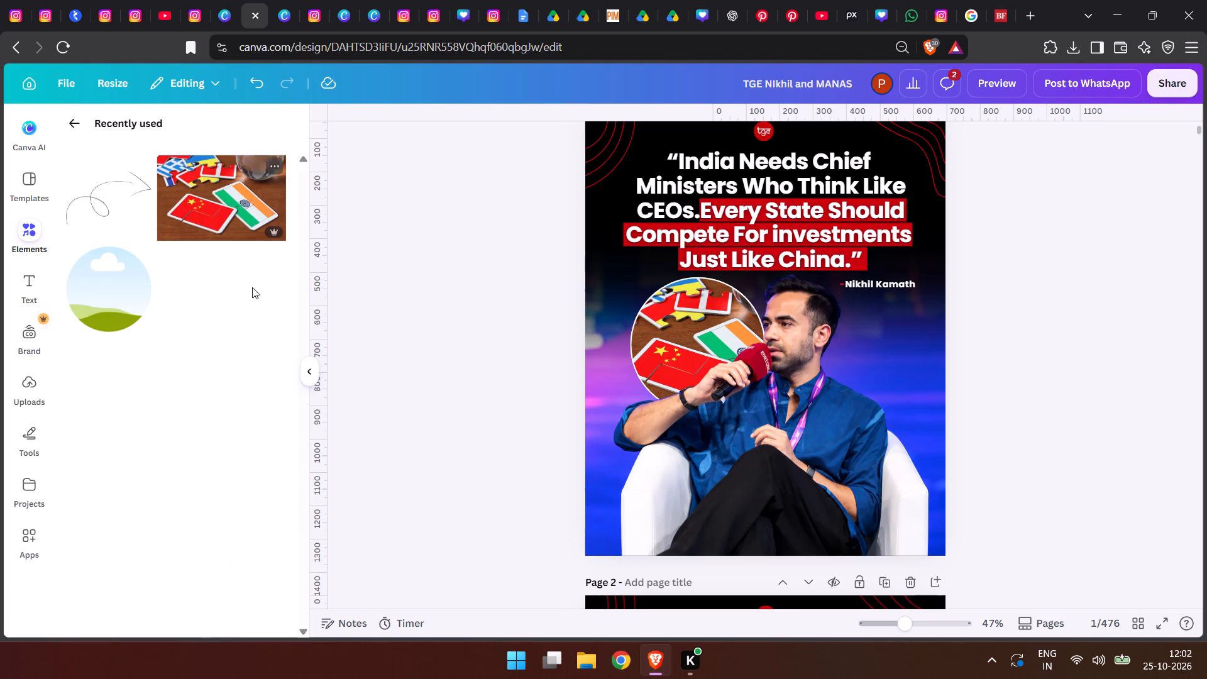
scroll(203, 381, down, 3)
click(85, 128)
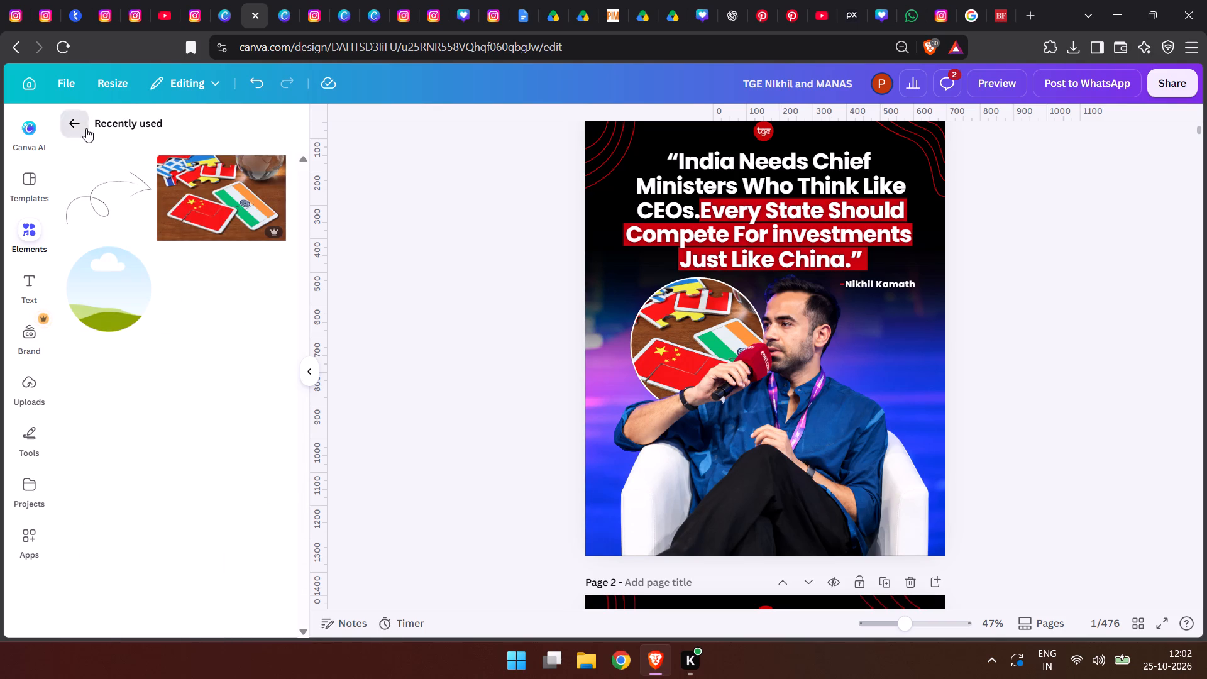
click(155, 138)
text(red arrow)
key(space)
key(Return)
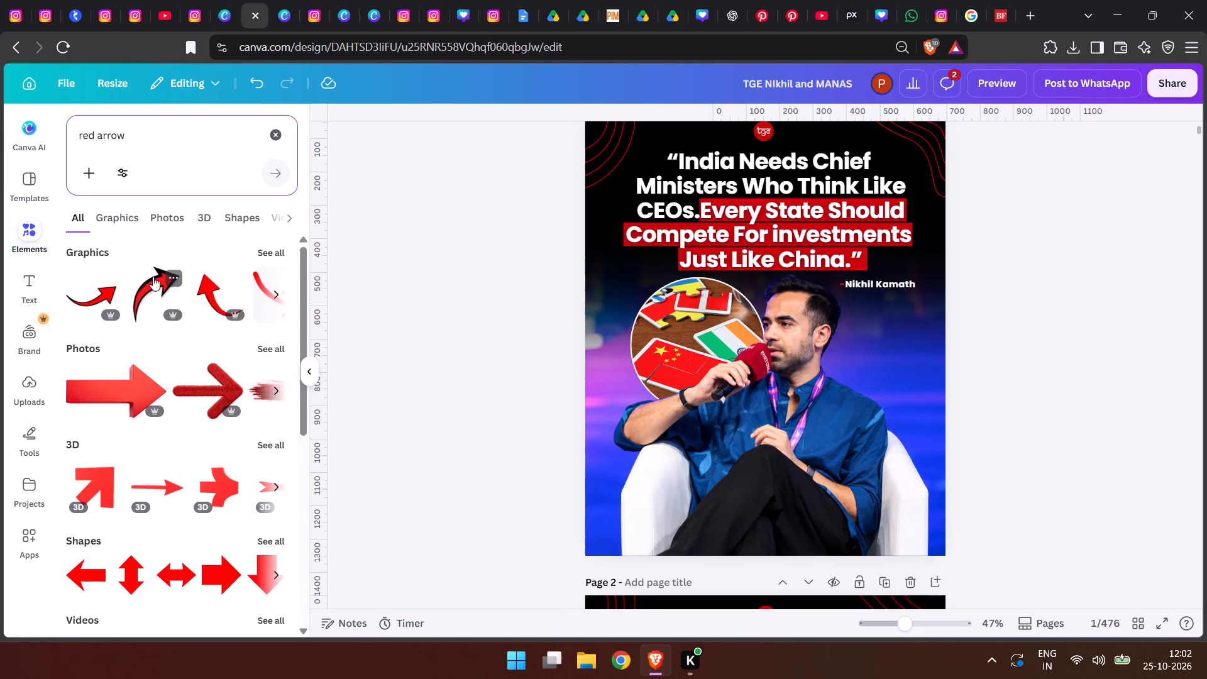
click(151, 277)
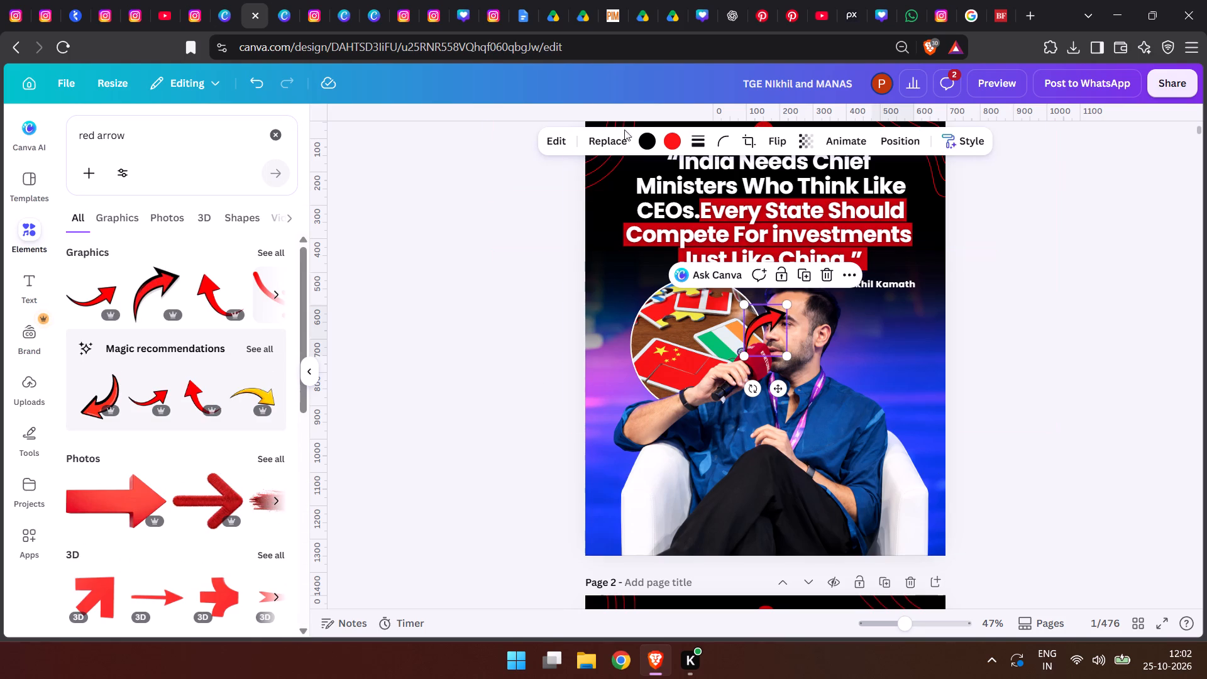
Recolour the red arrow's black outline white.
click(639, 138)
click(85, 257)
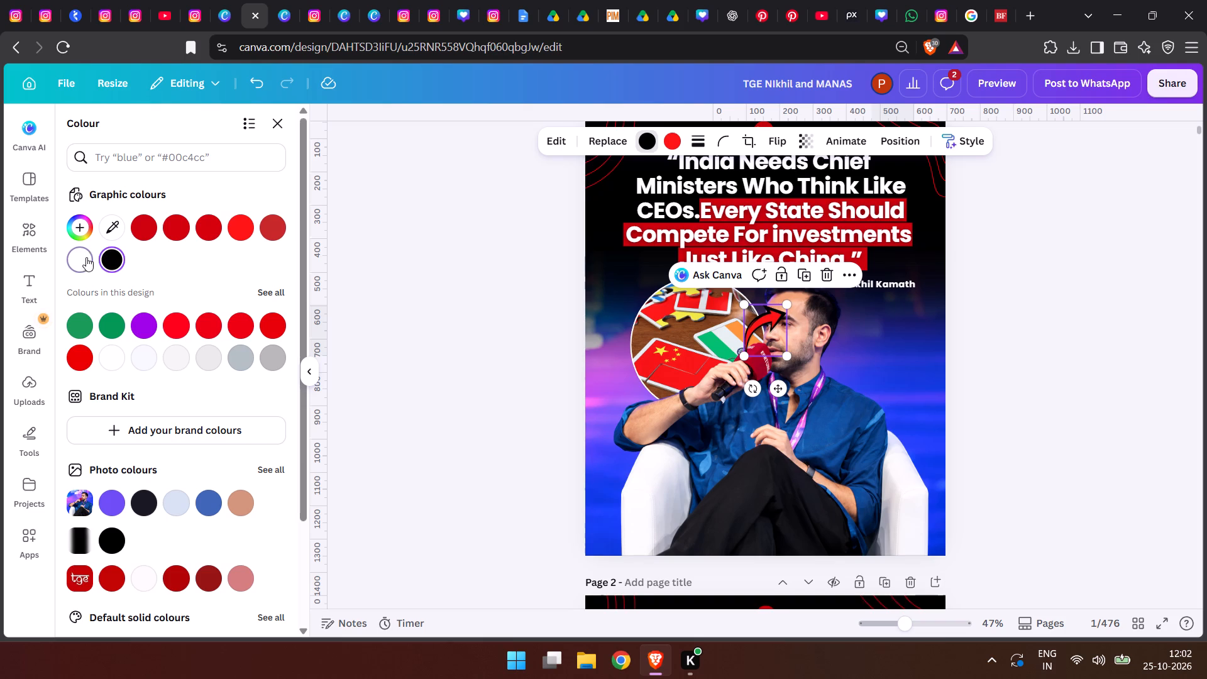
Rotate the curved arrow and place it at the circle picture's lower-left edge, pointing up toward the picture.
drag(752, 389, 720, 392)
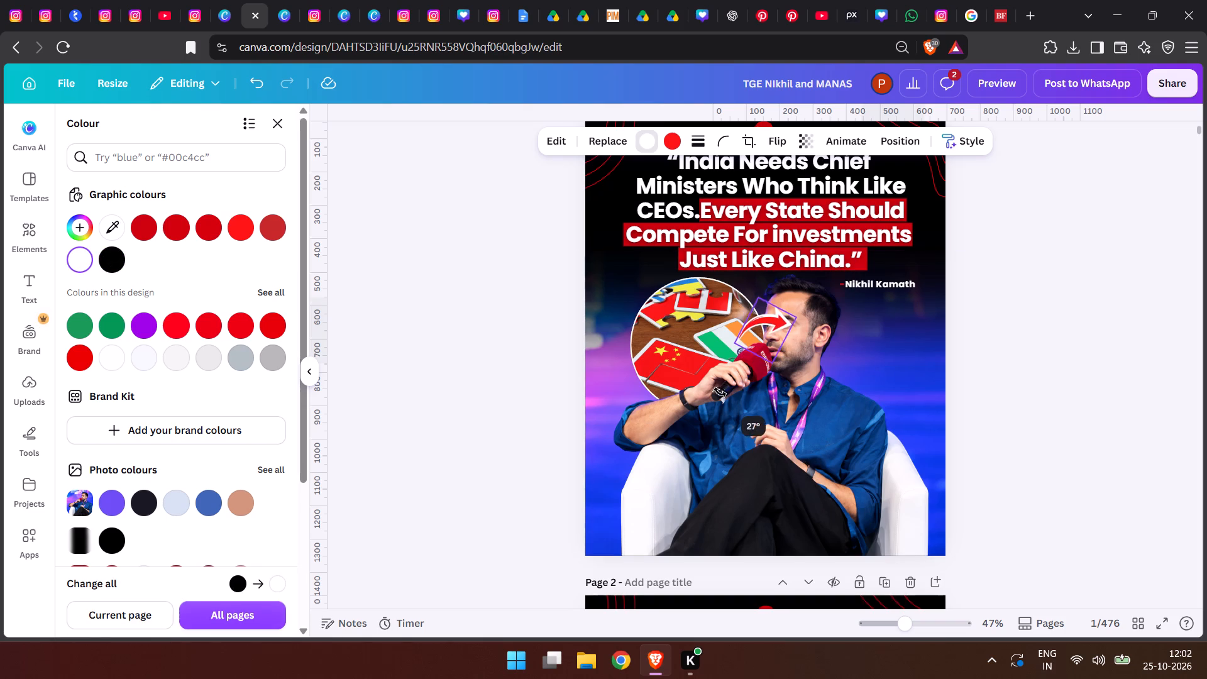
drag(720, 392, 802, 375)
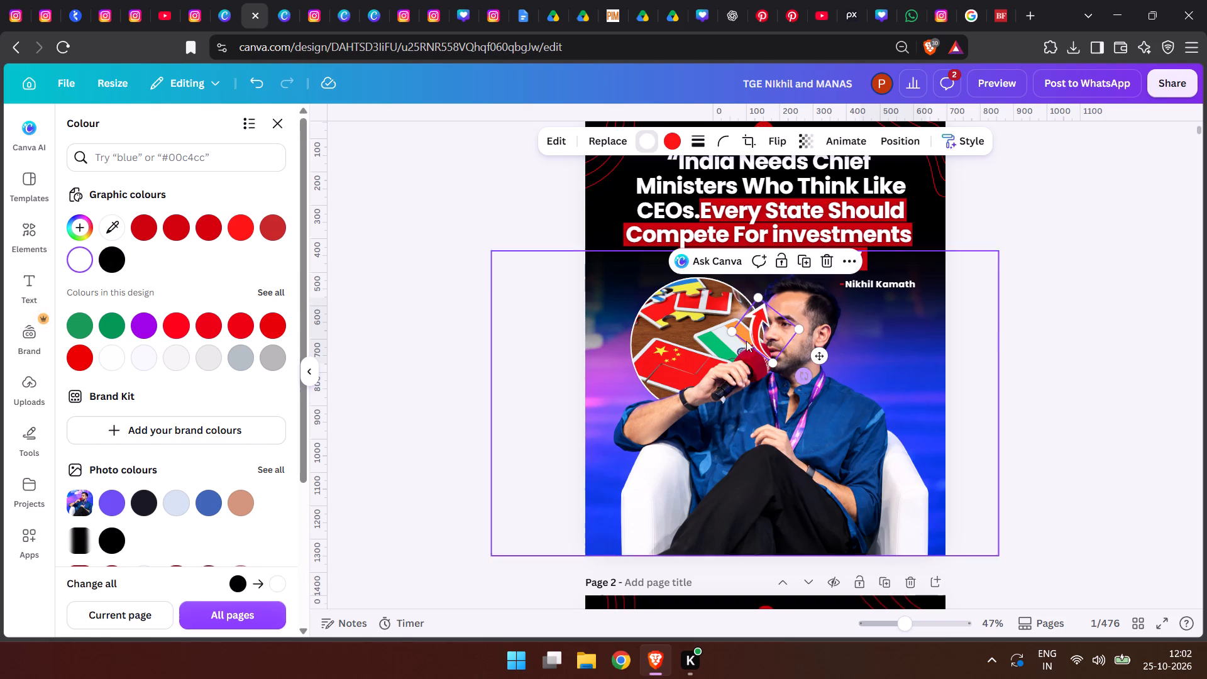
drag(754, 331, 626, 284)
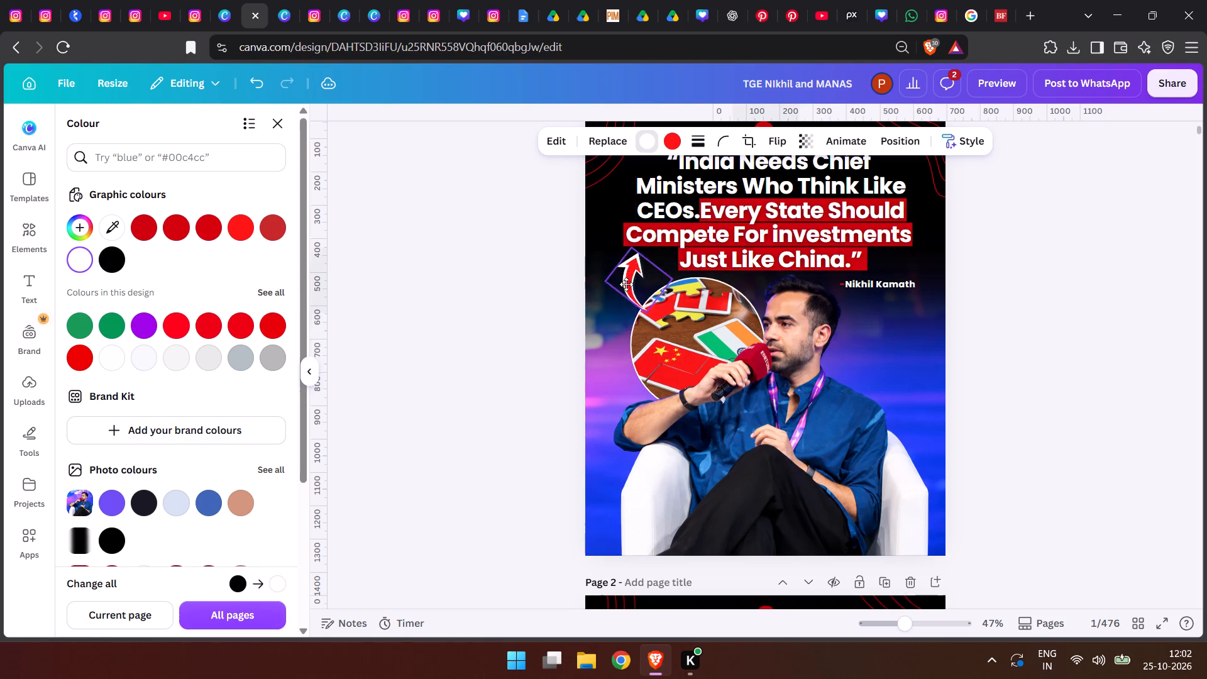
drag(626, 284, 603, 365)
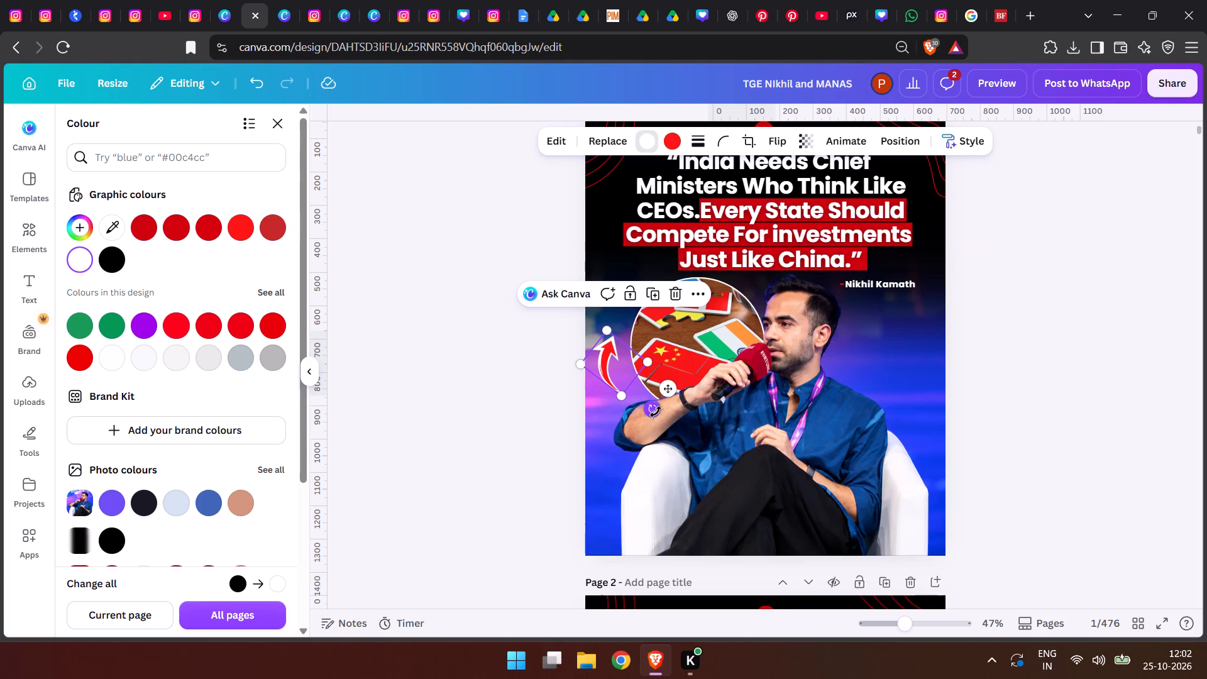
drag(654, 411, 617, 402)
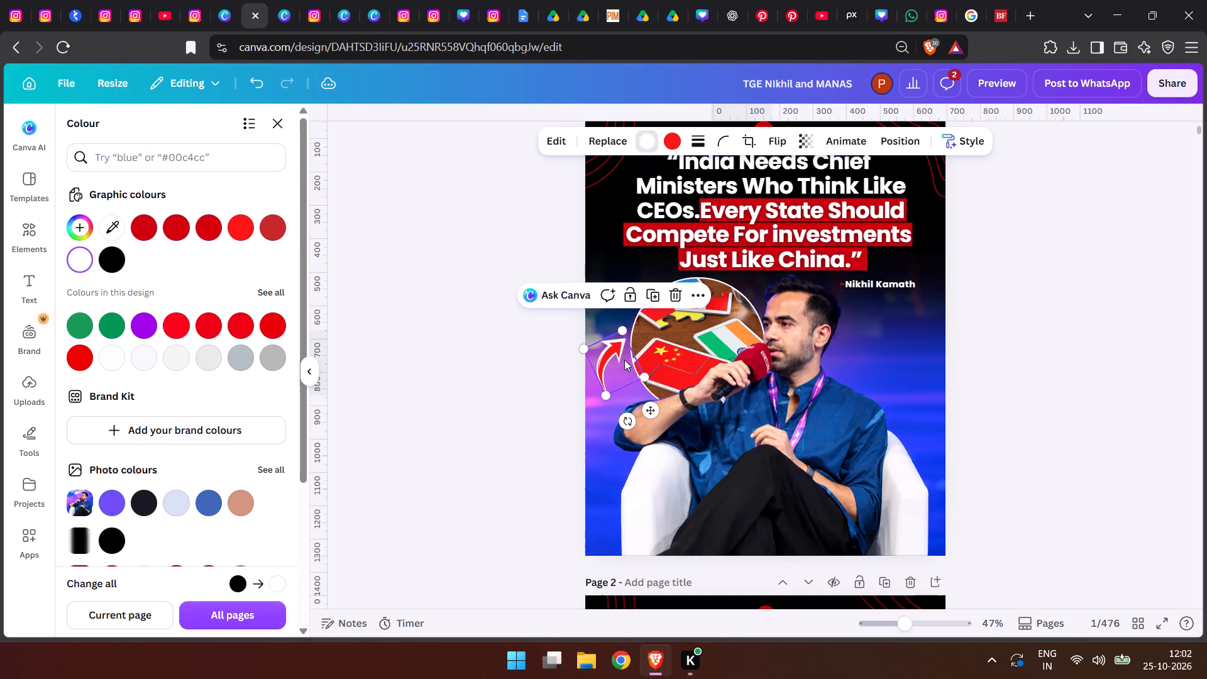
drag(621, 358, 619, 371)
double_click(449, 354)
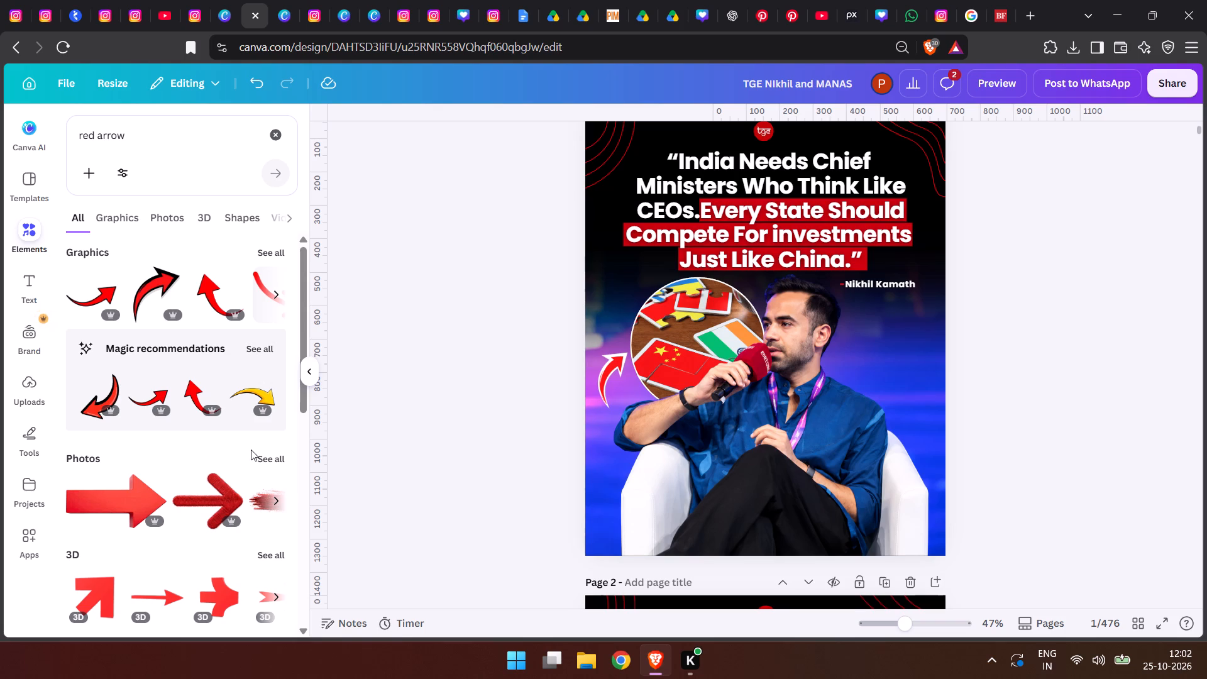
Browse the 3D results for "red arrow" for an alternative arrow.
click(274, 549)
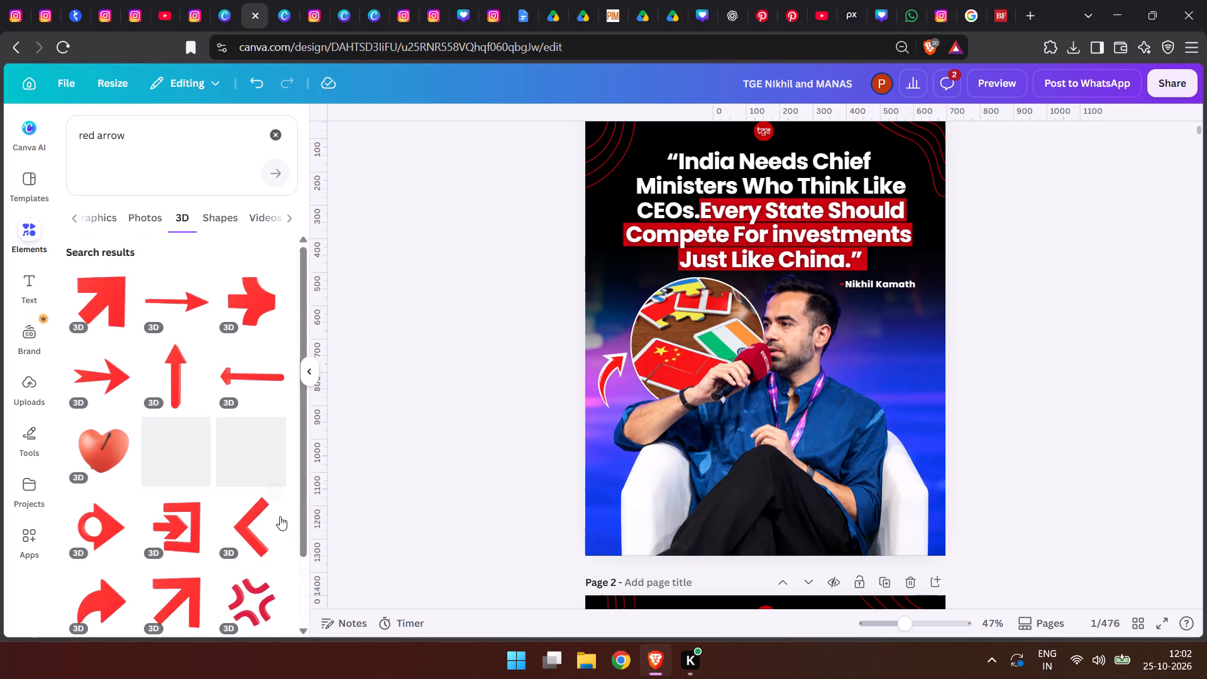
scroll(232, 519, down, 7)
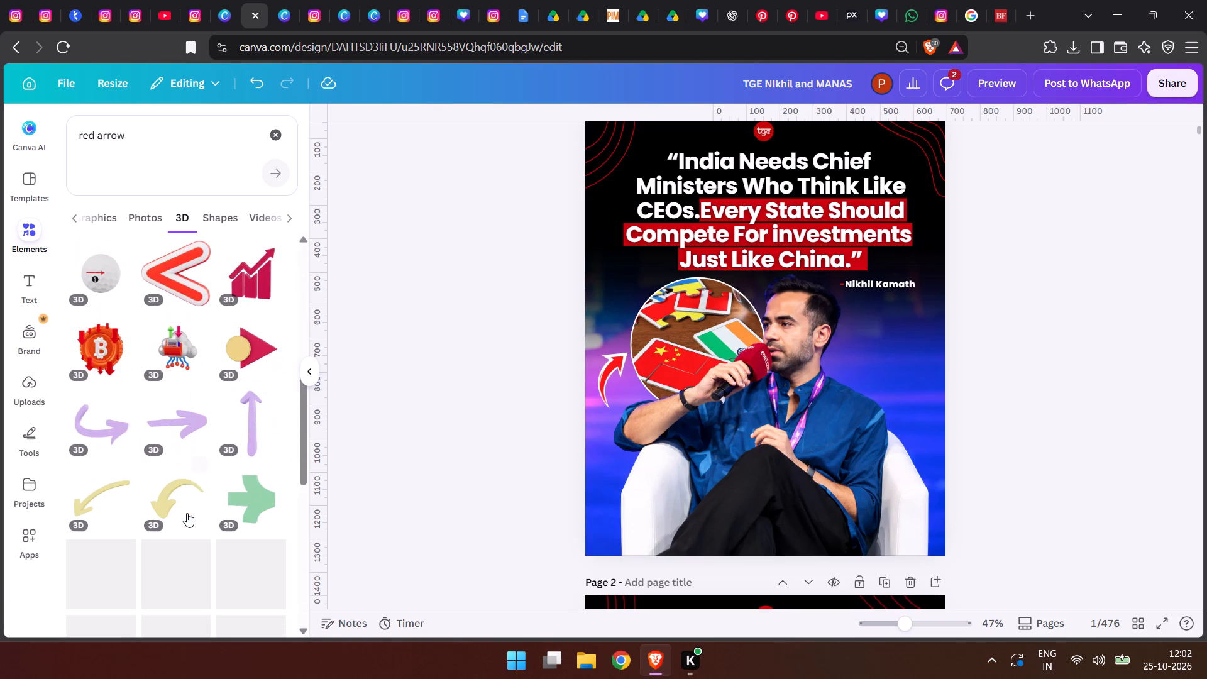
scroll(193, 519, down, 2)
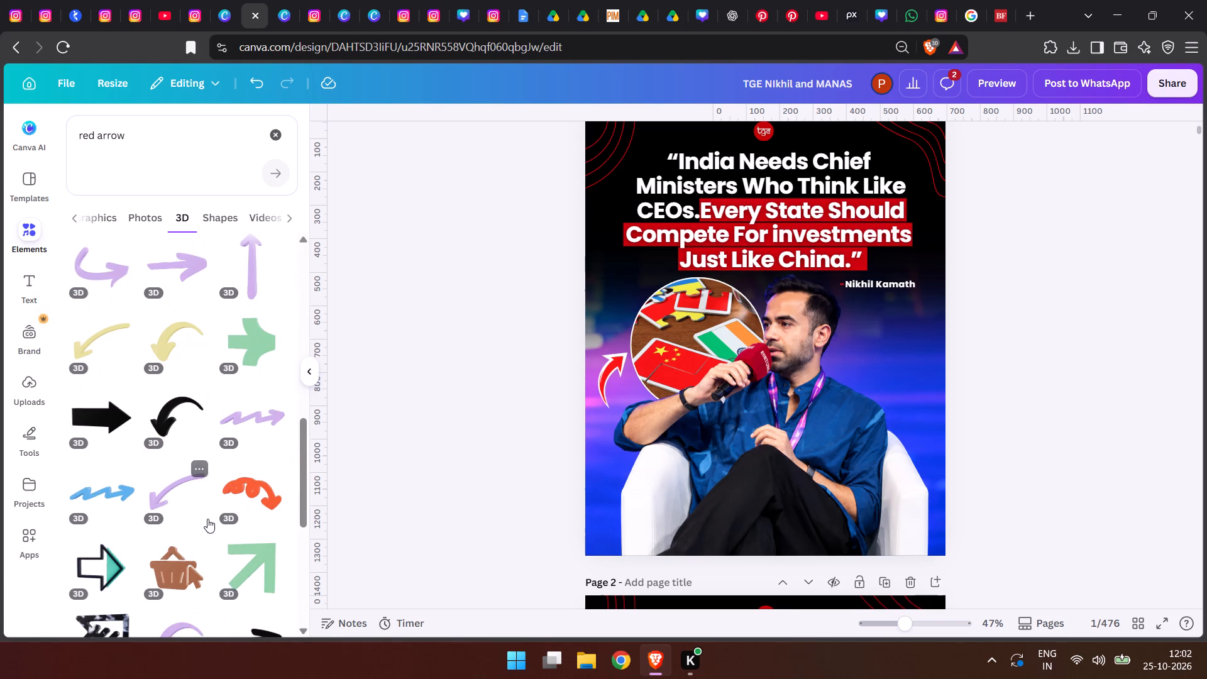
scroll(207, 519, down, 8)
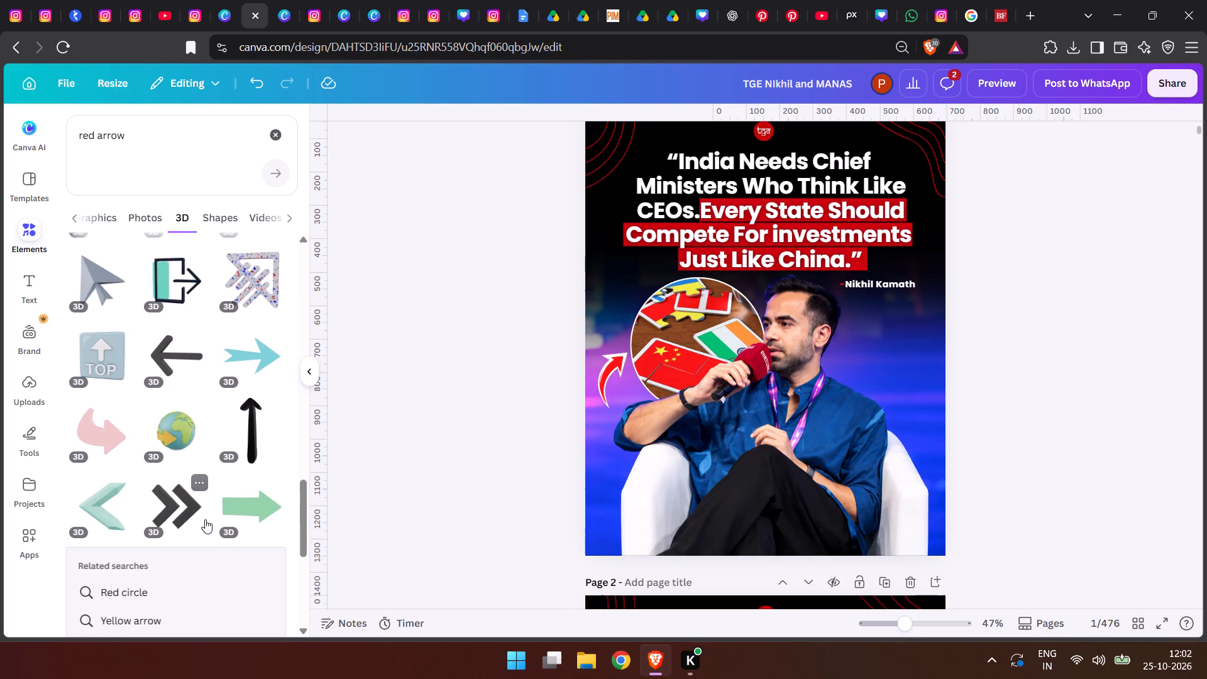
scroll(205, 519, down, 4)
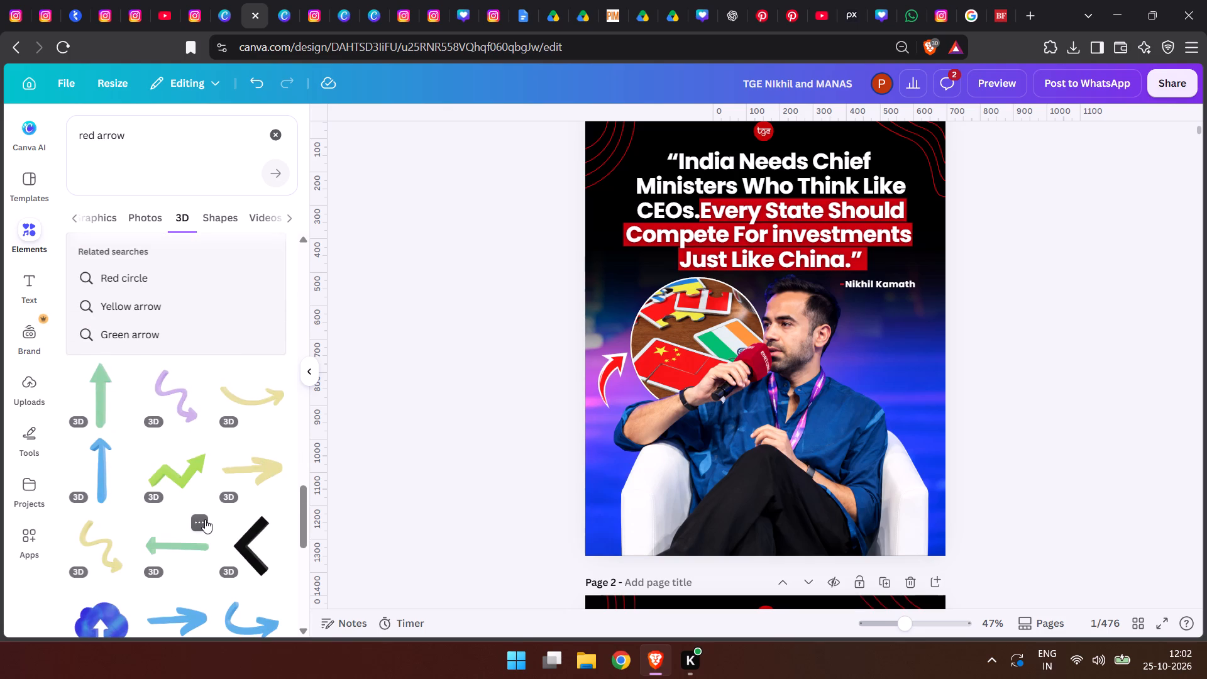
double_click(487, 497)
Apply a drop shadow to the curved red arrow and adjust the shadow's distance.
click(618, 379)
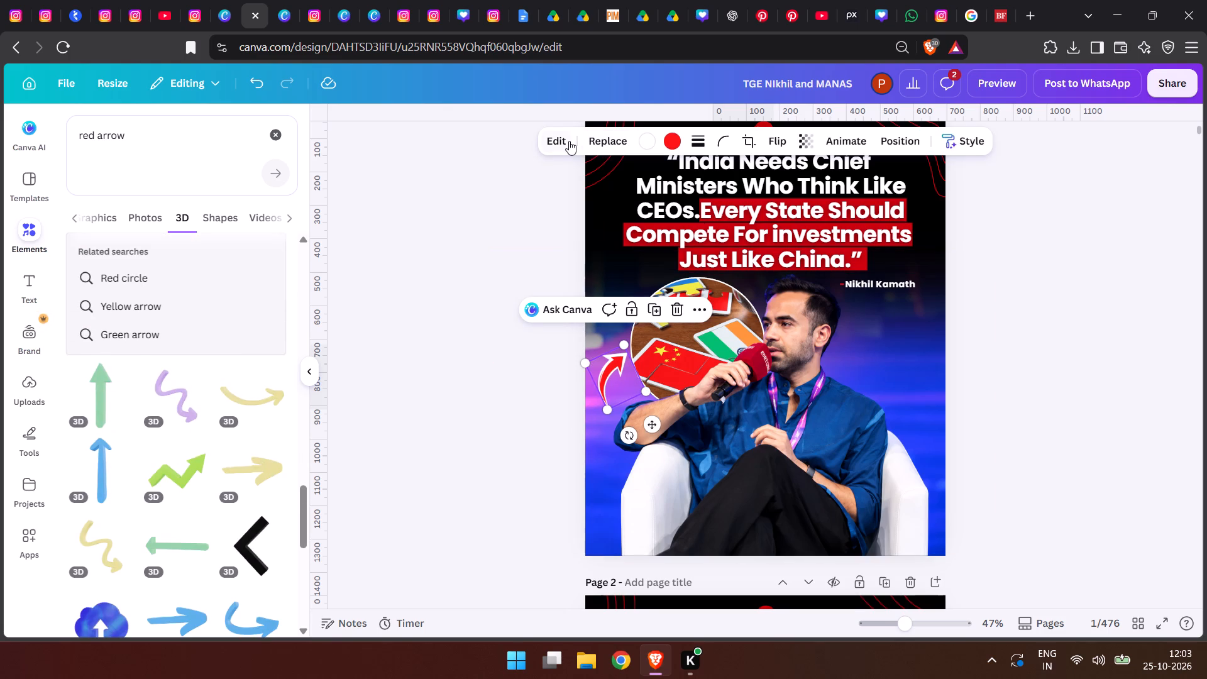
click(569, 141)
scroll(202, 431, down, 5)
click(233, 570)
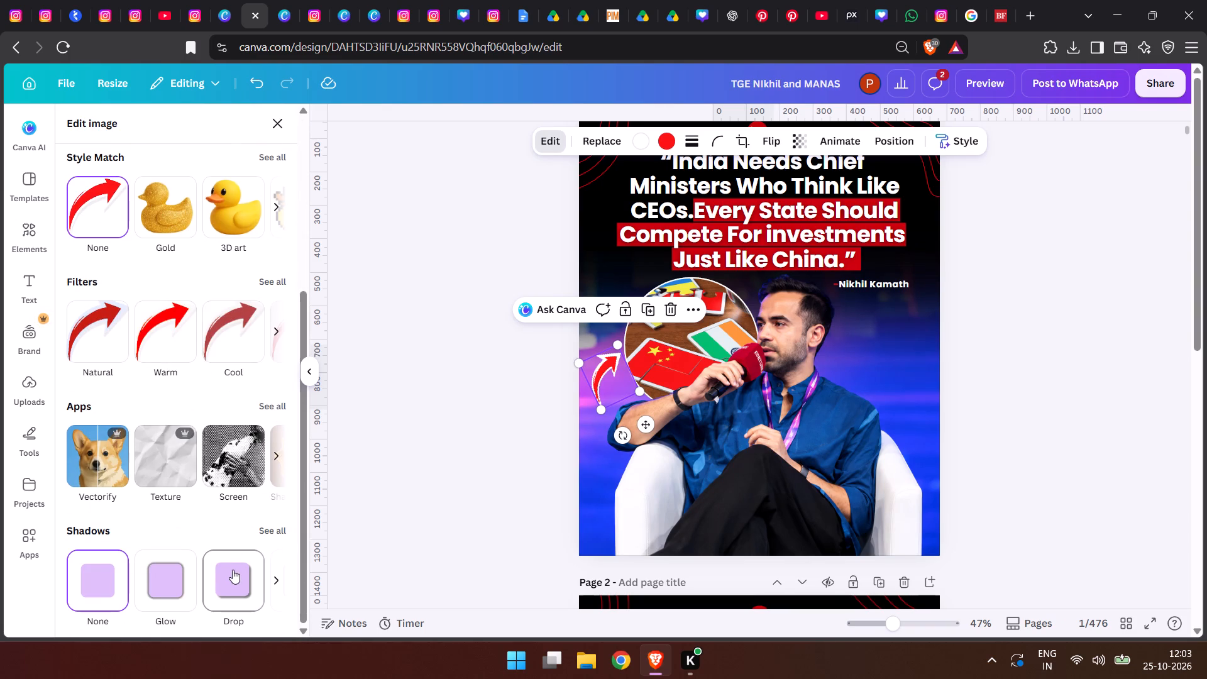
click(234, 568)
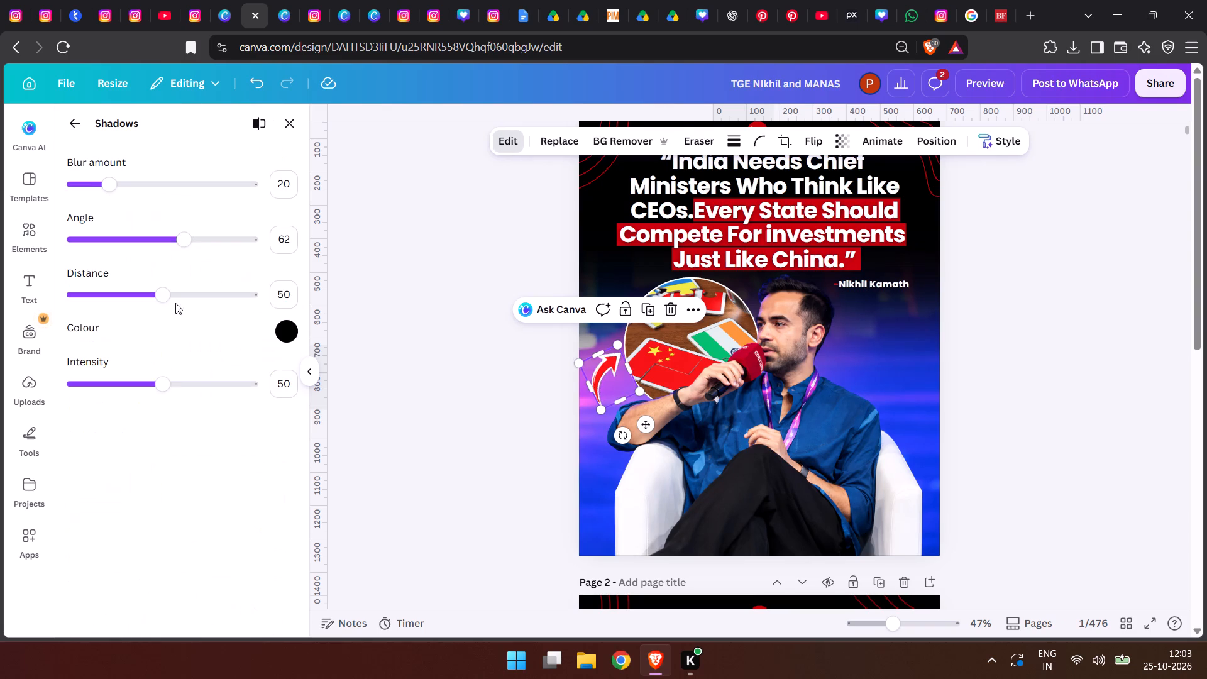
drag(170, 303, 180, 301)
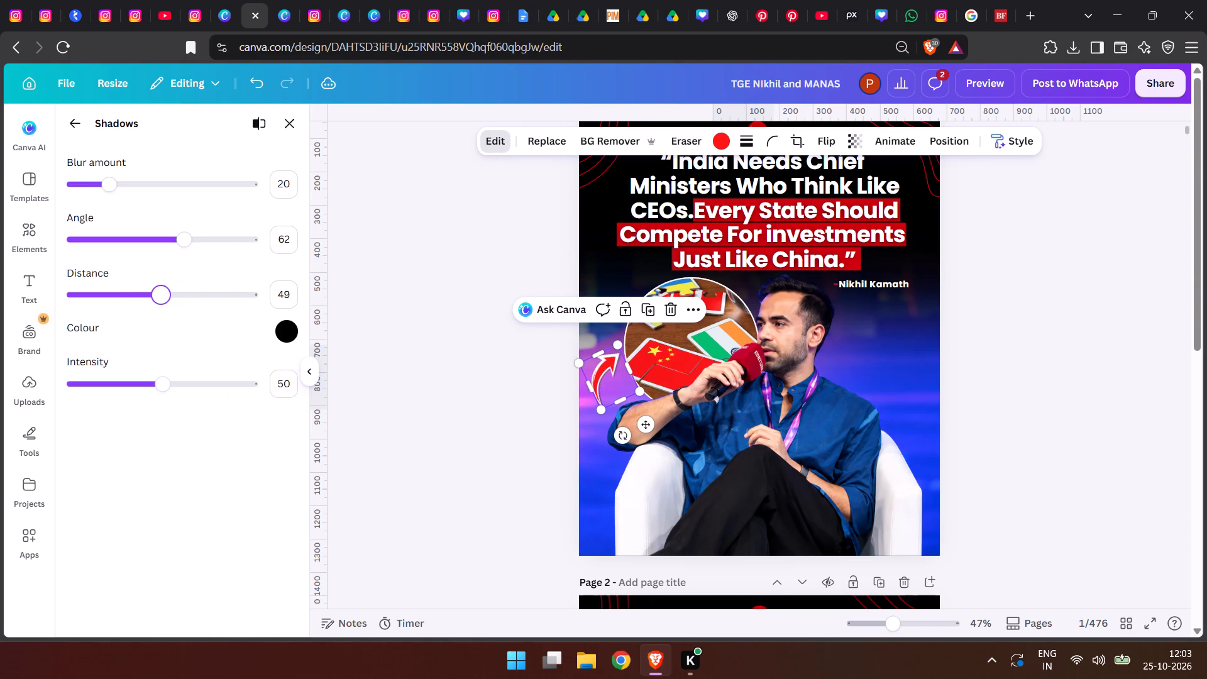
drag(180, 301, 278, 311)
double_click(479, 504)
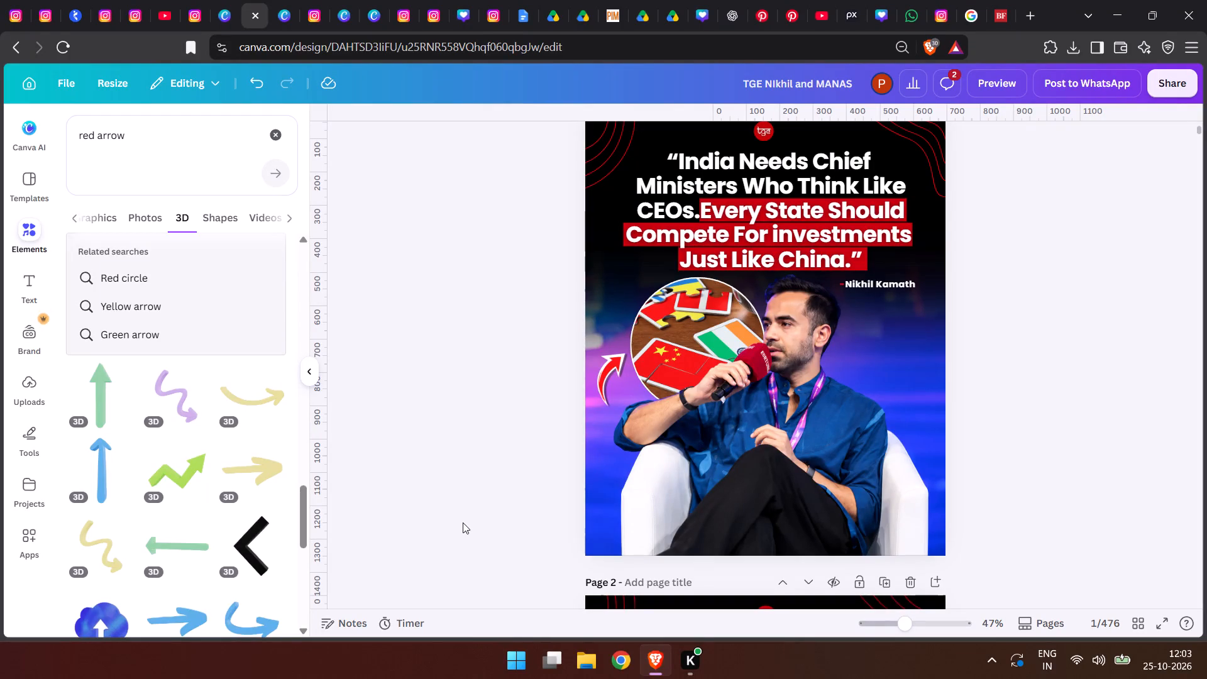
Place a vertical guide at about 586 on the page ruler and centre the round tge logo above the headline on it.
scroll(456, 526, up, 1)
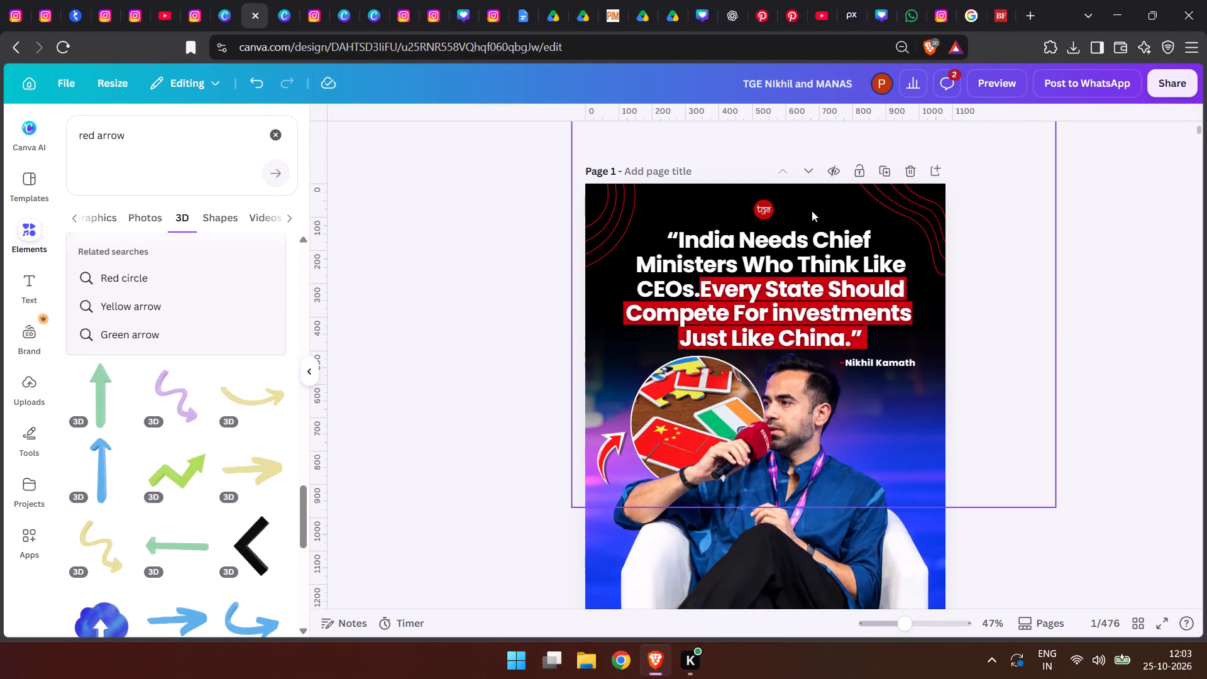
drag(768, 203, 776, 201)
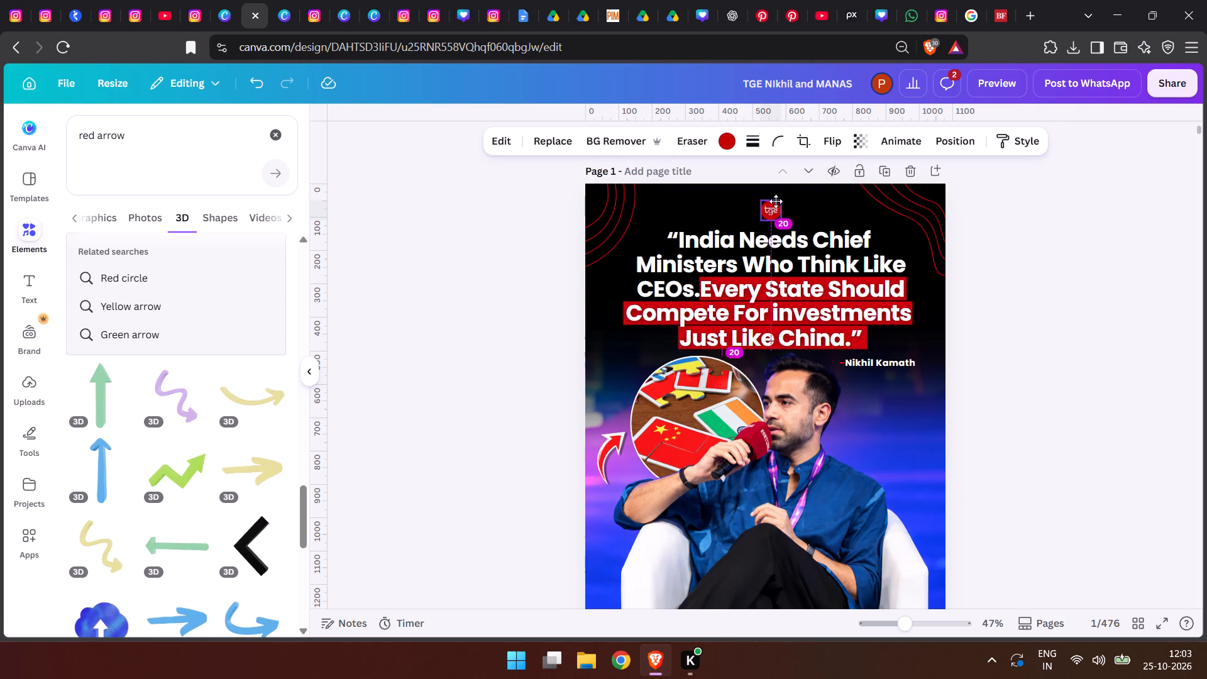
drag(776, 201, 774, 204)
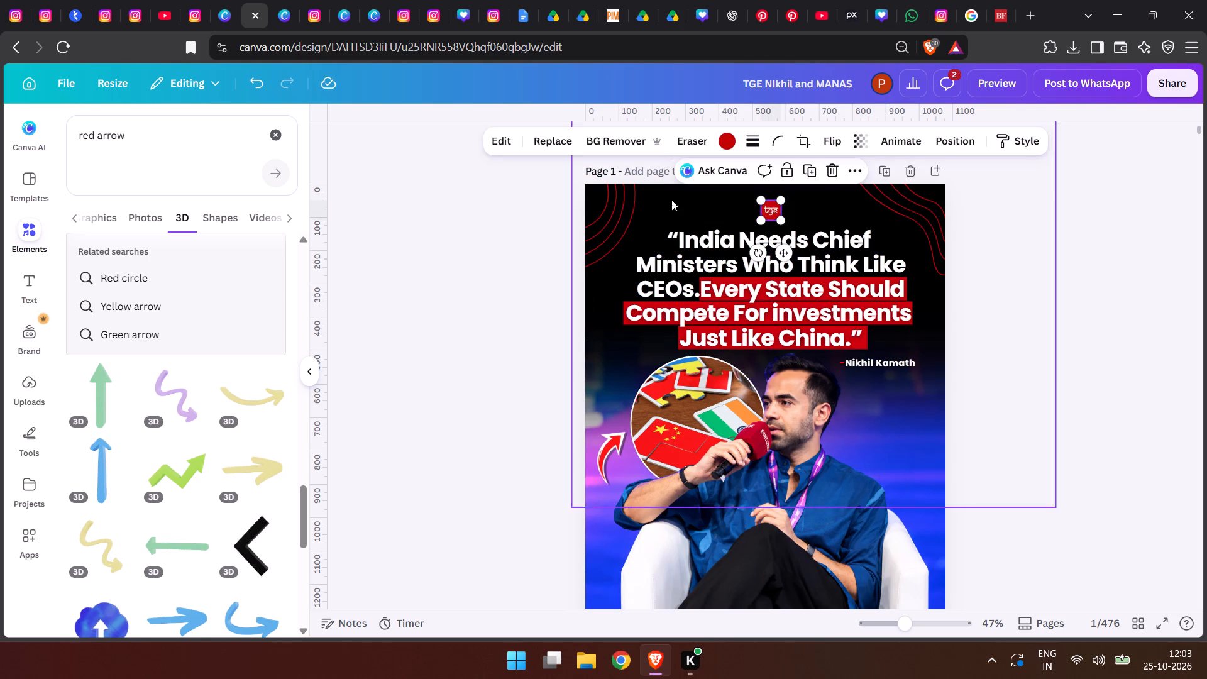
drag(324, 143, 732, 162)
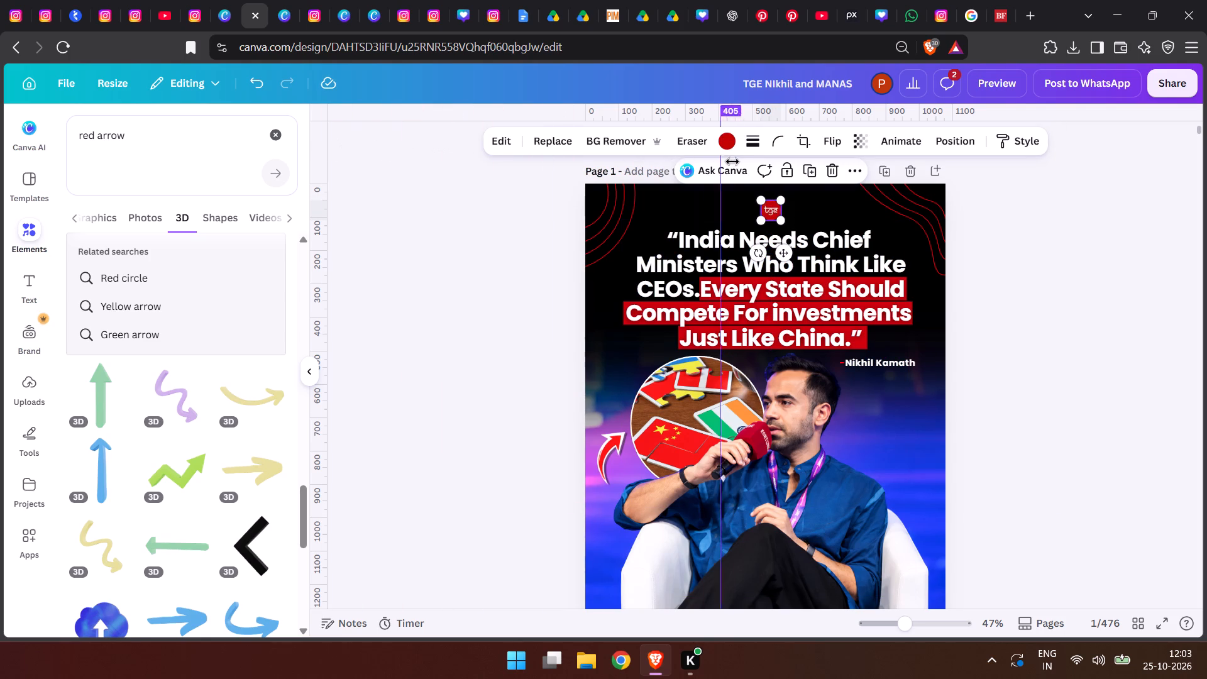
drag(732, 162, 780, 165)
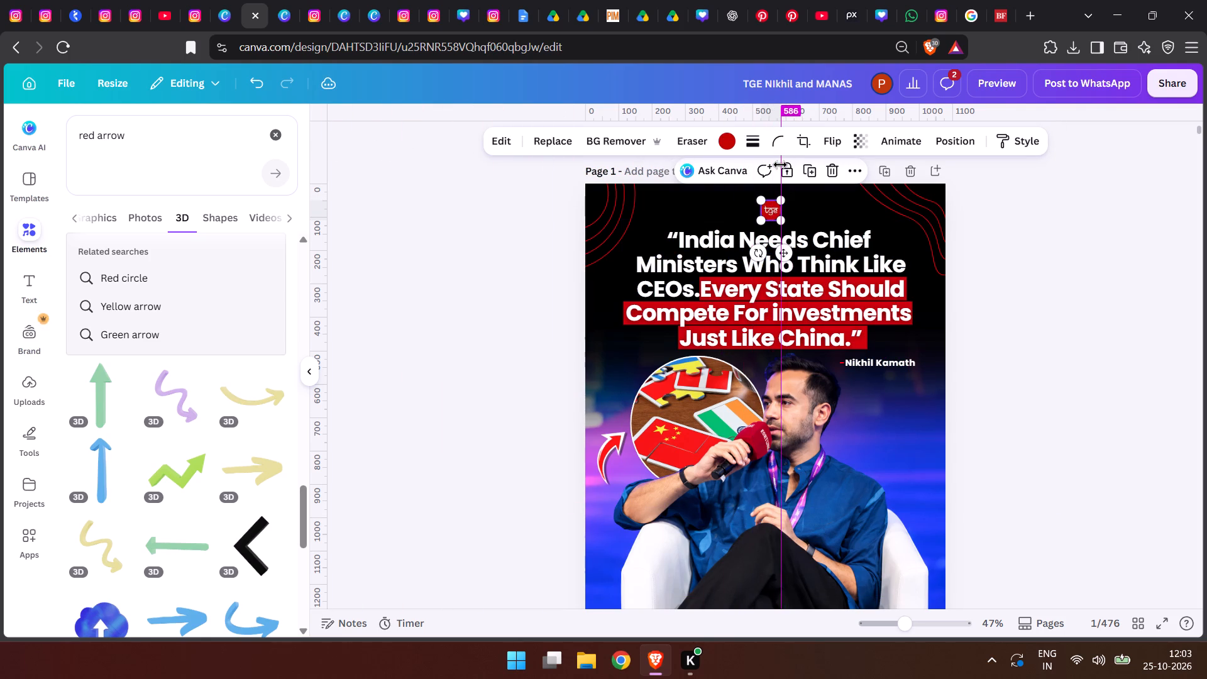
drag(780, 165, 779, 165)
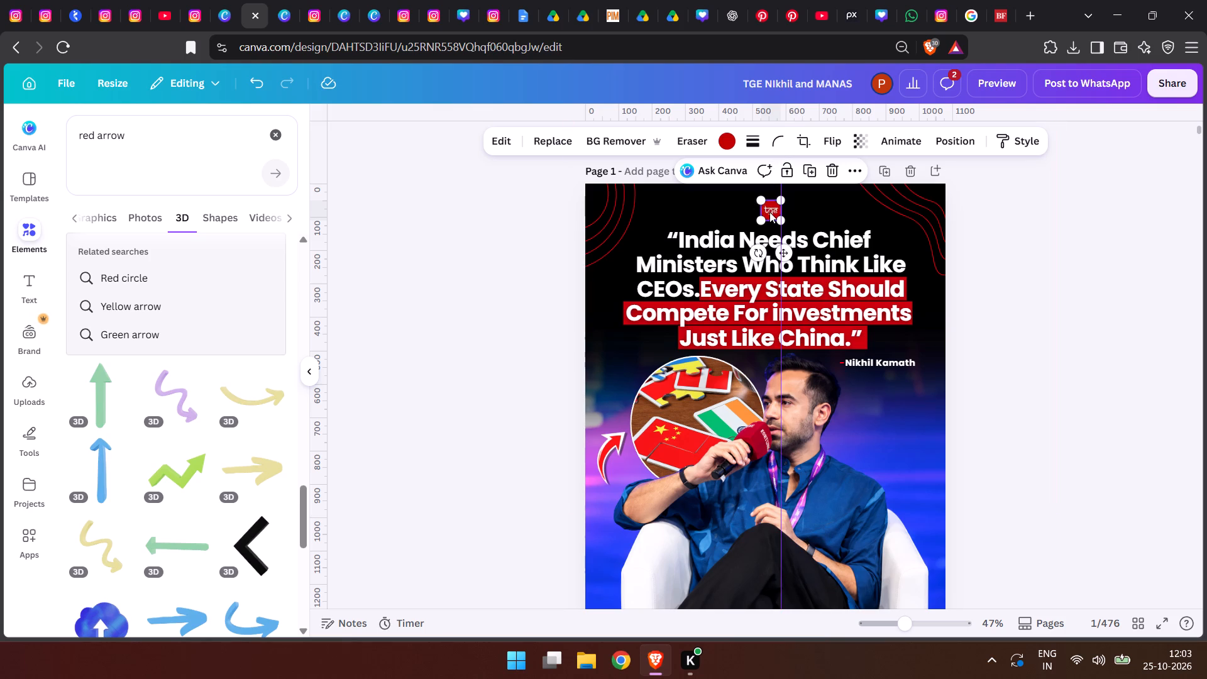
drag(769, 212, 778, 212)
click(1013, 366)
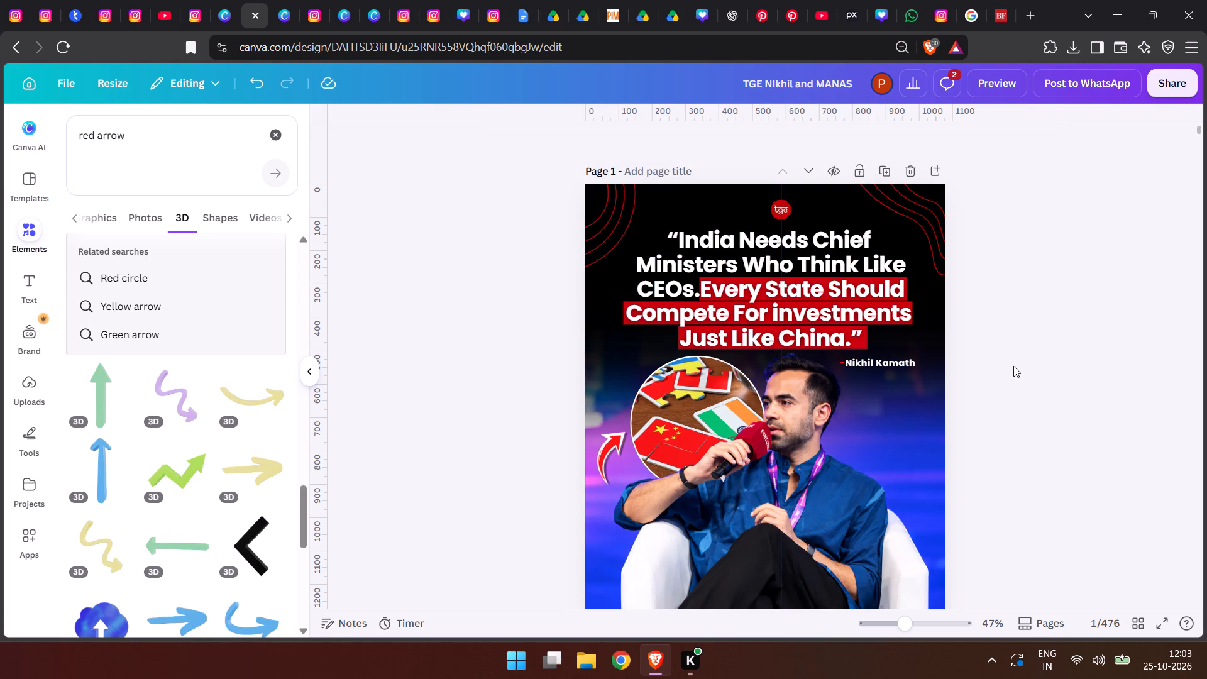
Shift the red curved-line decorations in page 1's top corners slightly, moving the right one lower and the left one further into the page.
scroll(1013, 366, down, 2)
scroll(1029, 357, up, 5)
click(917, 218)
drag(927, 218, 929, 212)
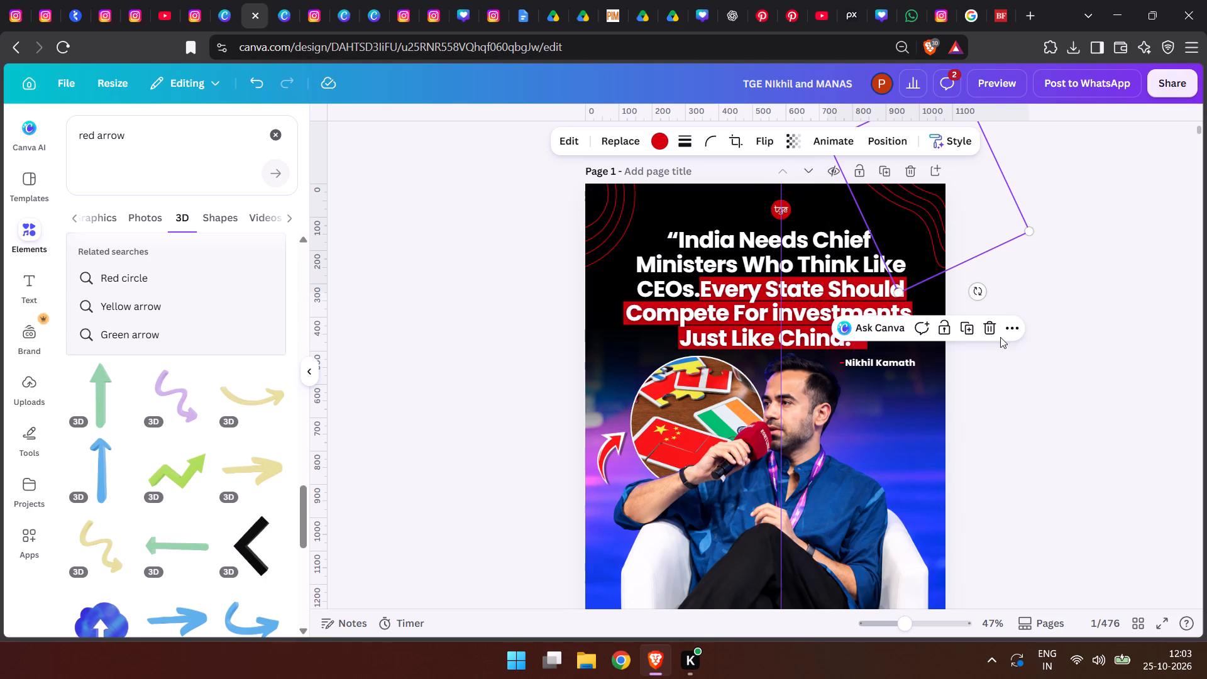
drag(929, 207, 927, 228)
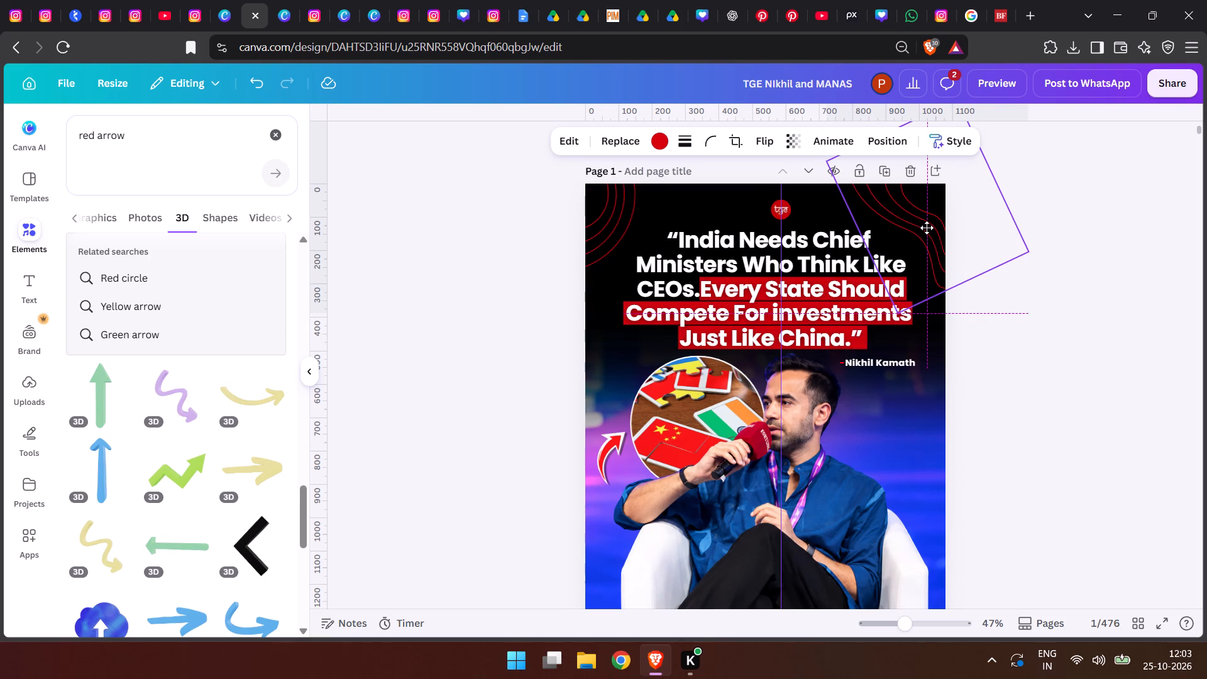
drag(598, 228, 610, 238)
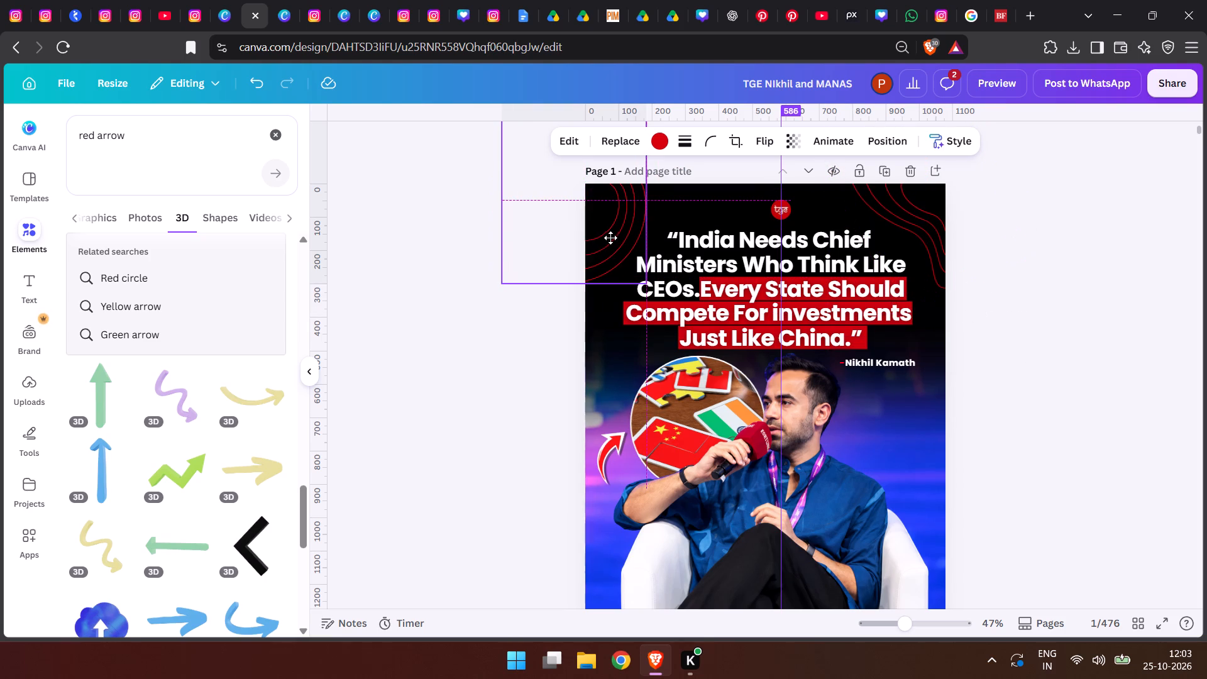
drag(610, 238, 609, 236)
double_click(470, 269)
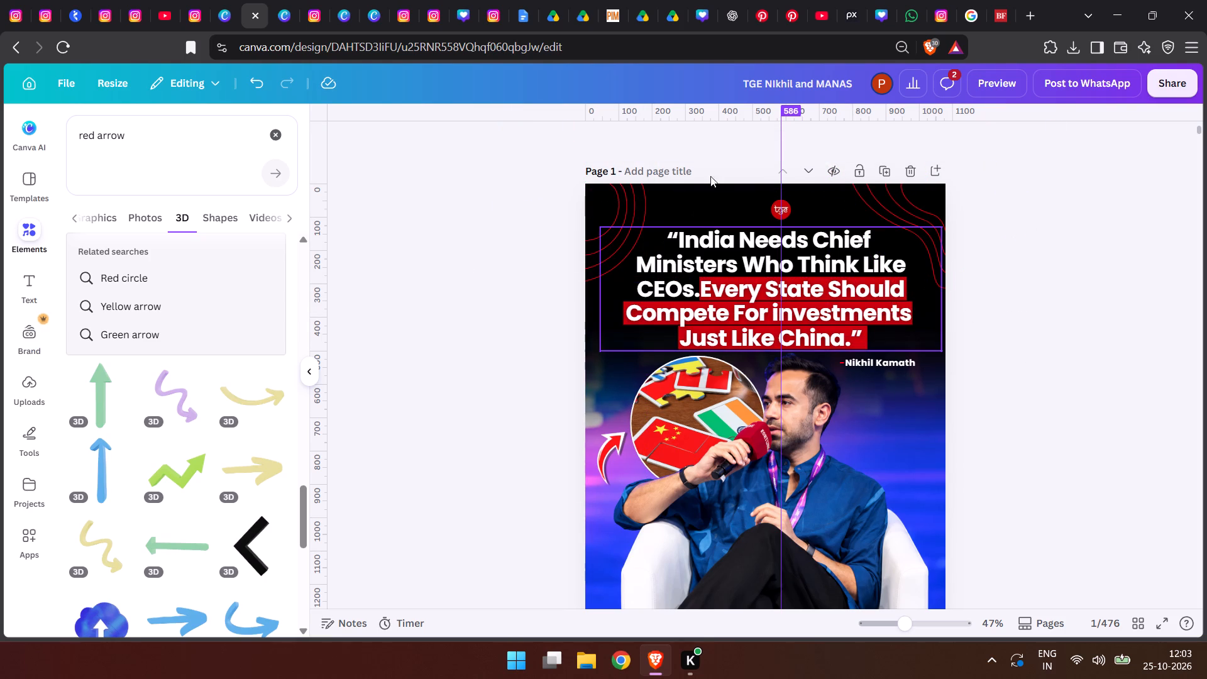
Remove the vertical guide at 586 from the page.
drag(783, 194, 484, 194)
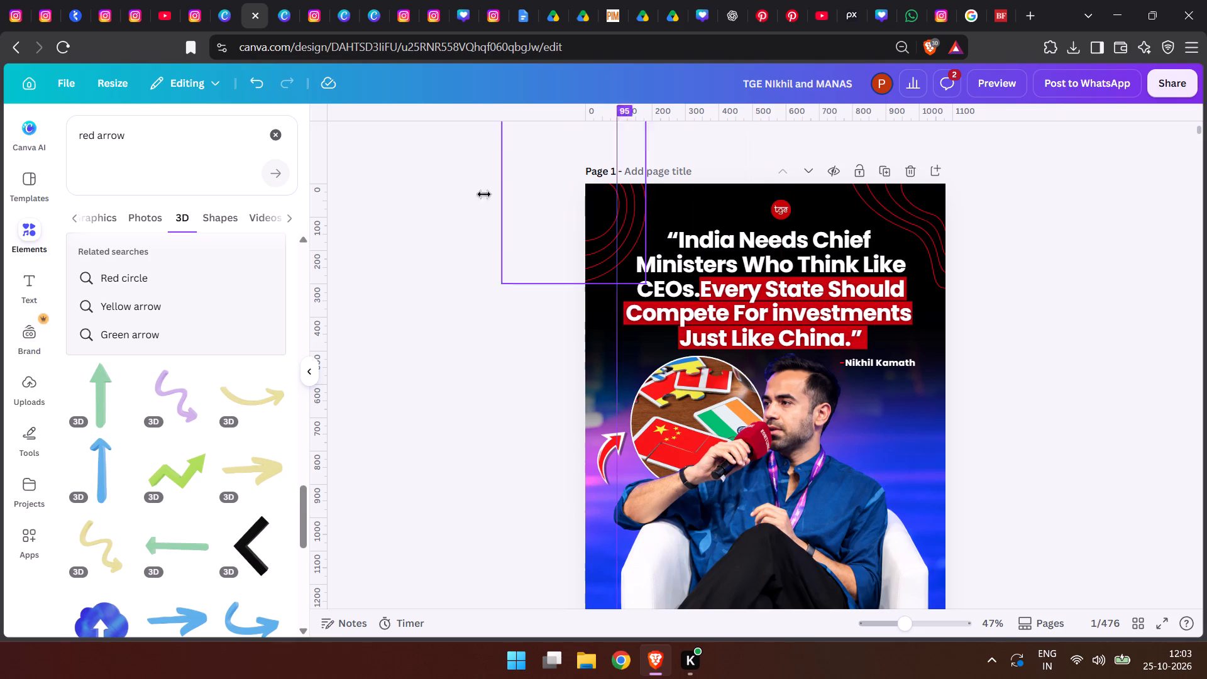
drag(484, 194, 303, 184)
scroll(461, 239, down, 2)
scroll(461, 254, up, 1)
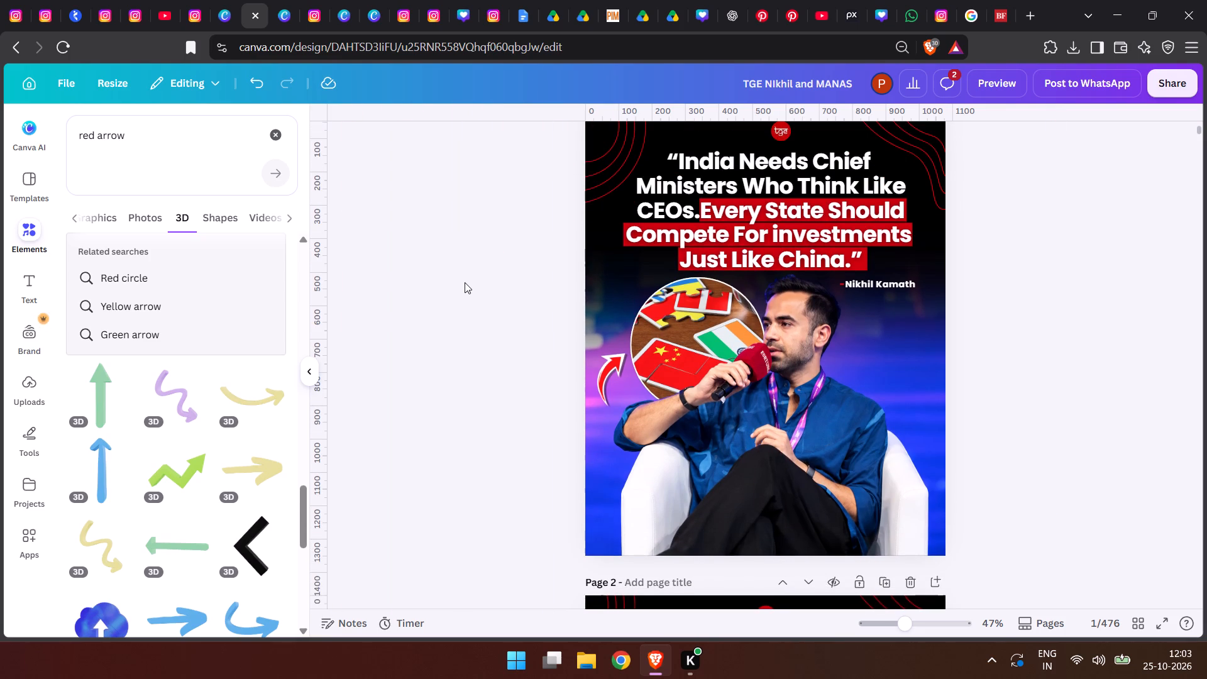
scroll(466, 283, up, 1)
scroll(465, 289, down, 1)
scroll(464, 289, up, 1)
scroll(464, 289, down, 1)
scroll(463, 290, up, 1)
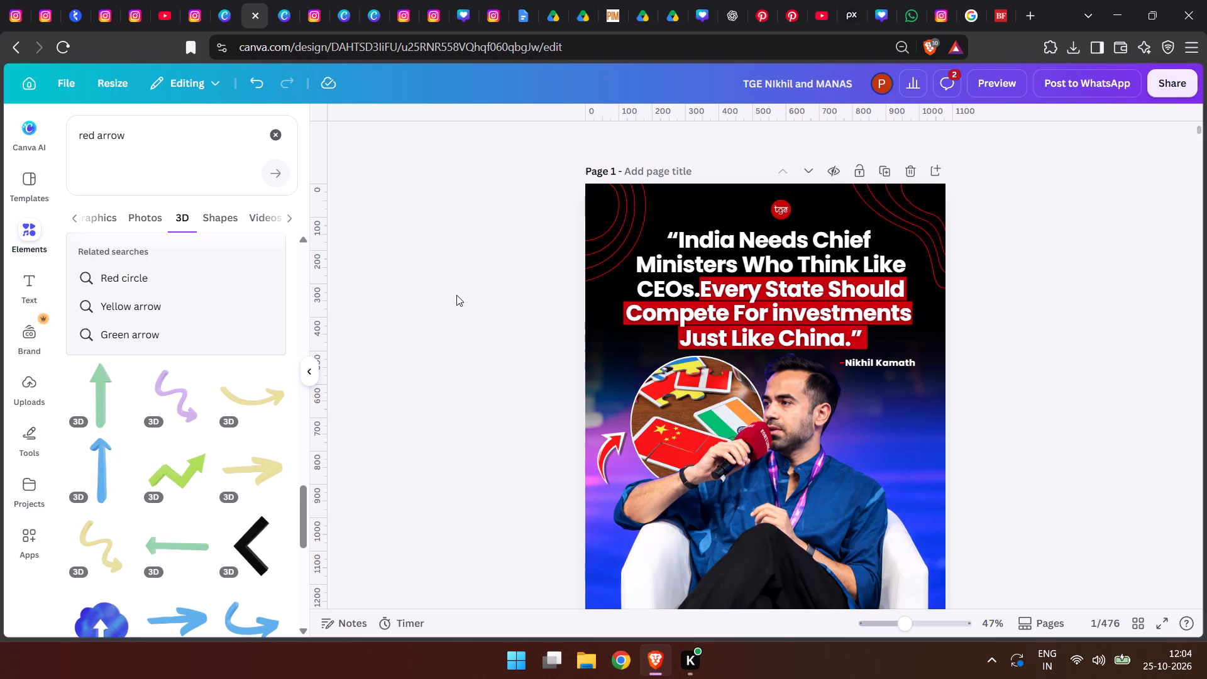
Duplicate page 1 with the finished Nikhil Kamath quote post.
click(890, 172)
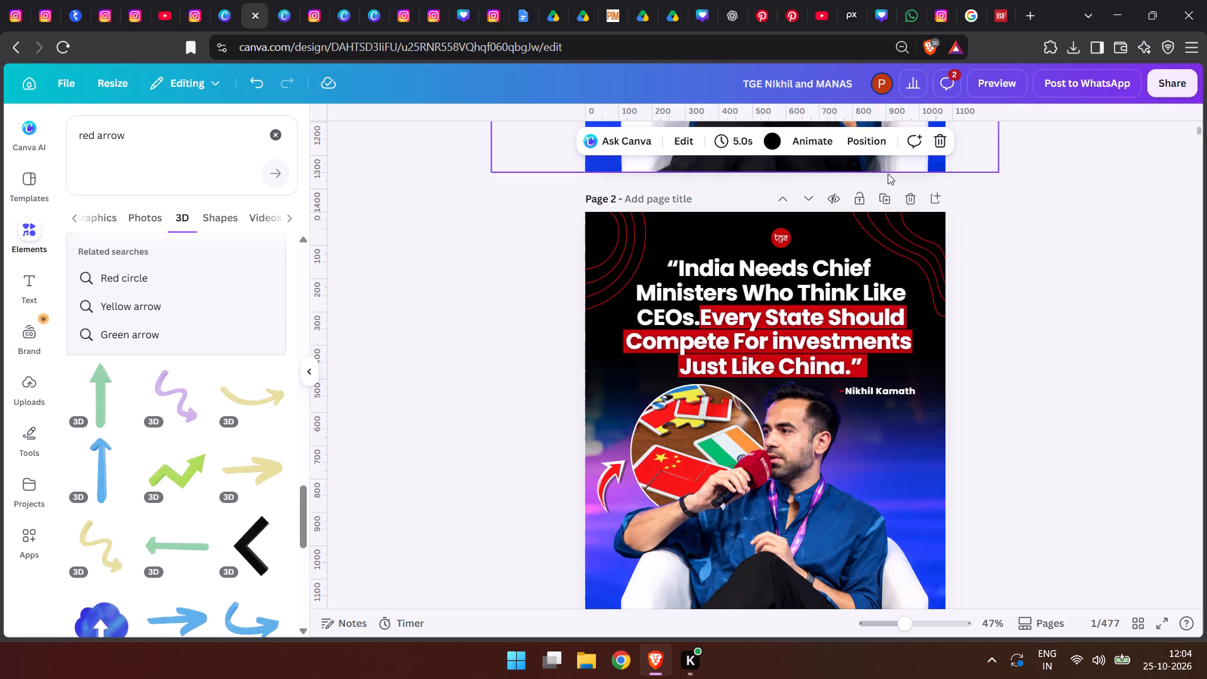
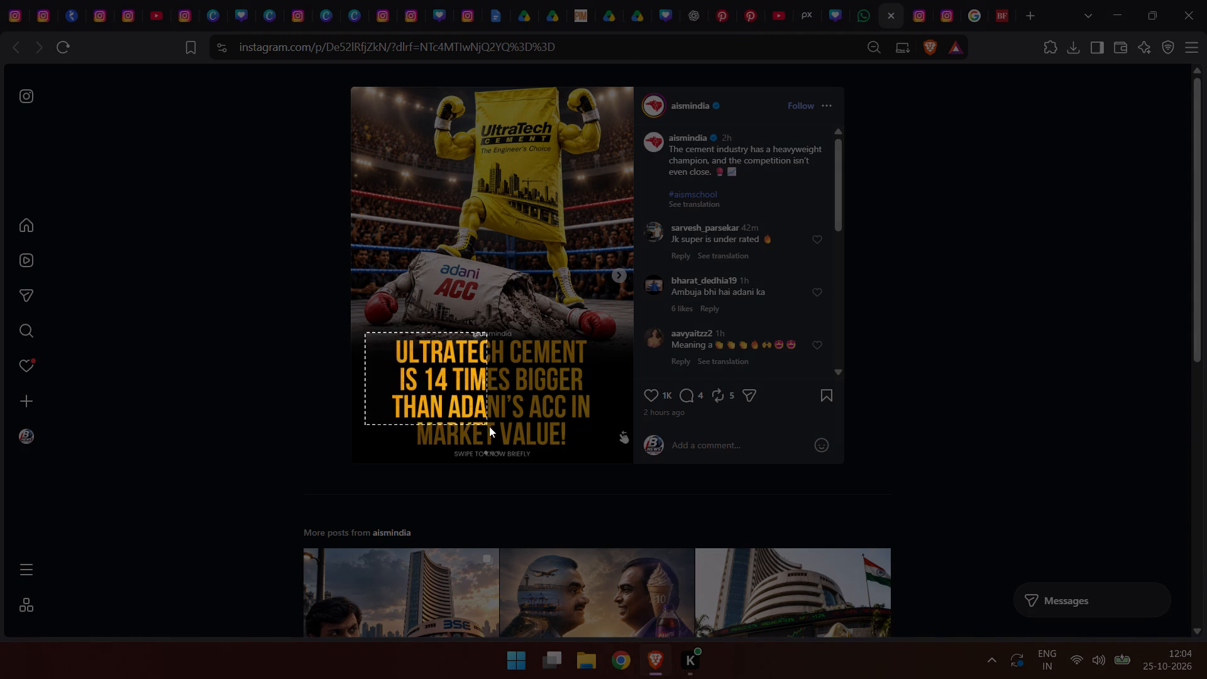
Capture a screen snip of the yellow UltraTech Cement versus Adani's ACC headline in the aismindia Instagram post.
drag(489, 426, 597, 450)
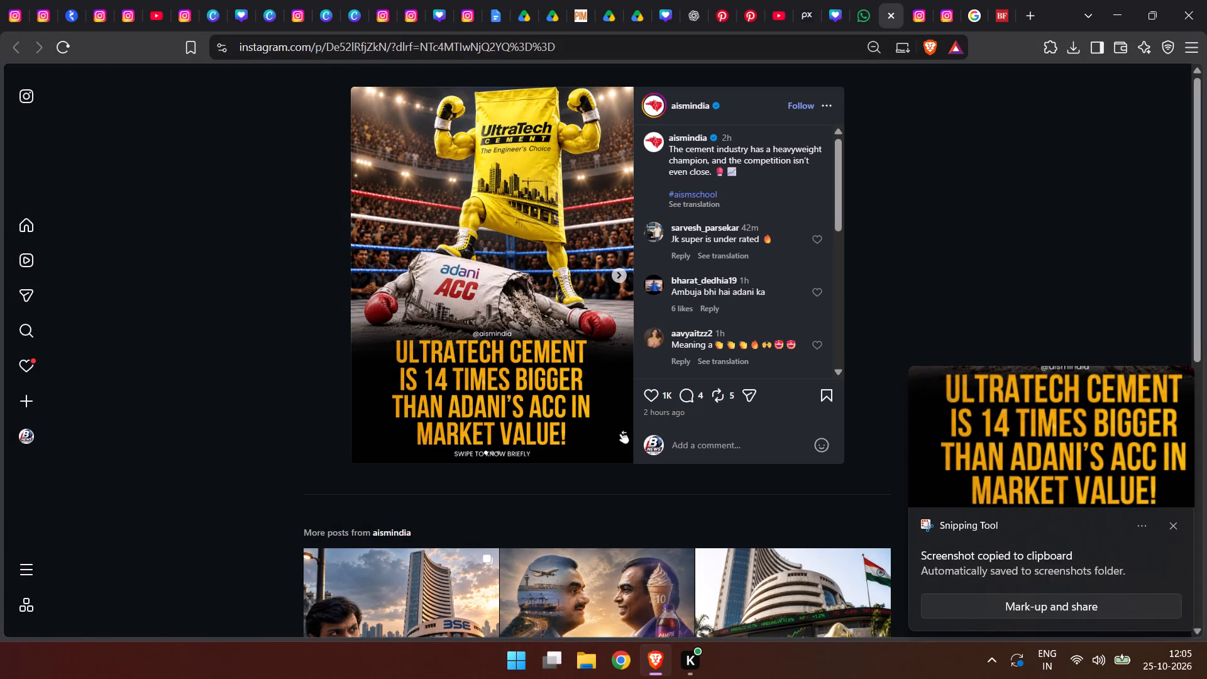
In the Canva design, clear page 2 of the Nikhil Kamath photo layers, the circular flags picture and the curved red arrow, keeping the text and branding.
click(834, 0)
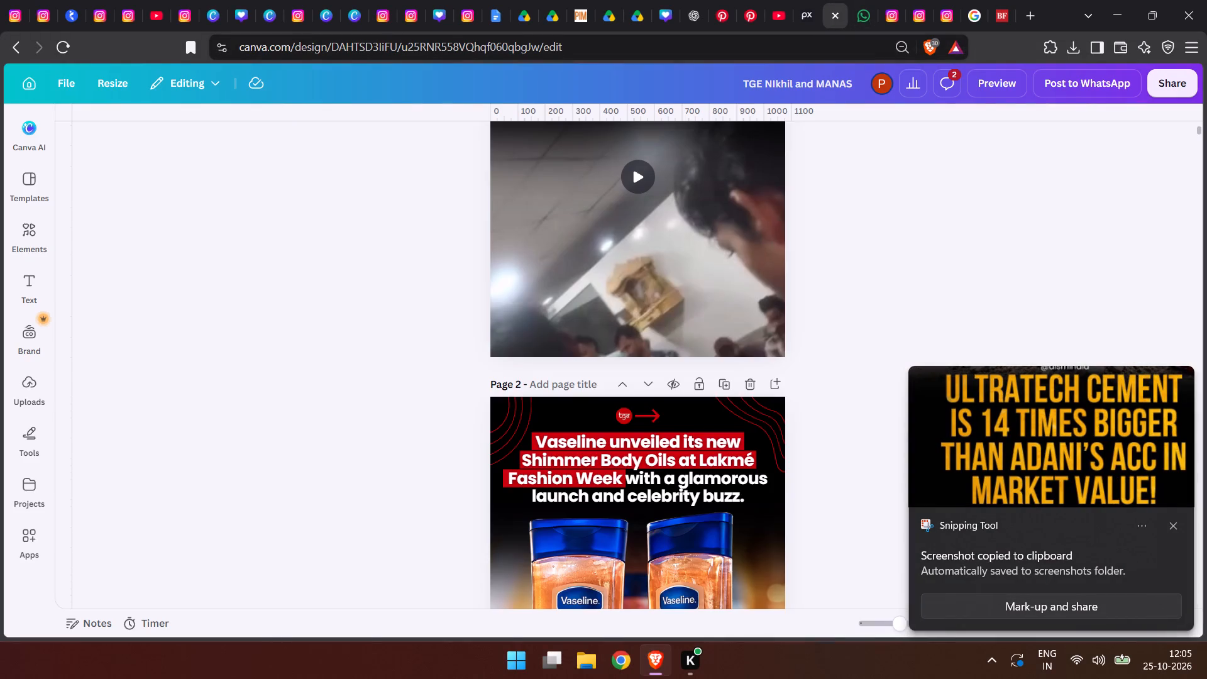
scroll(870, 408, up, 4)
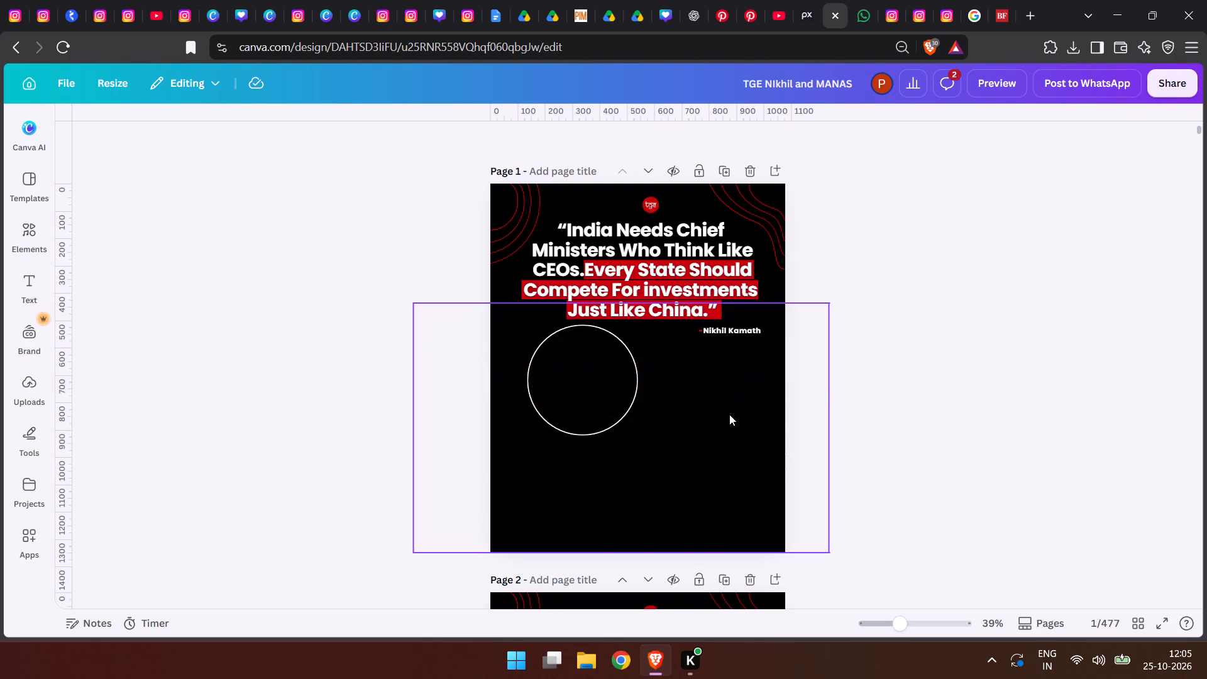
scroll(795, 366, down, 6)
scroll(793, 390, up, 4)
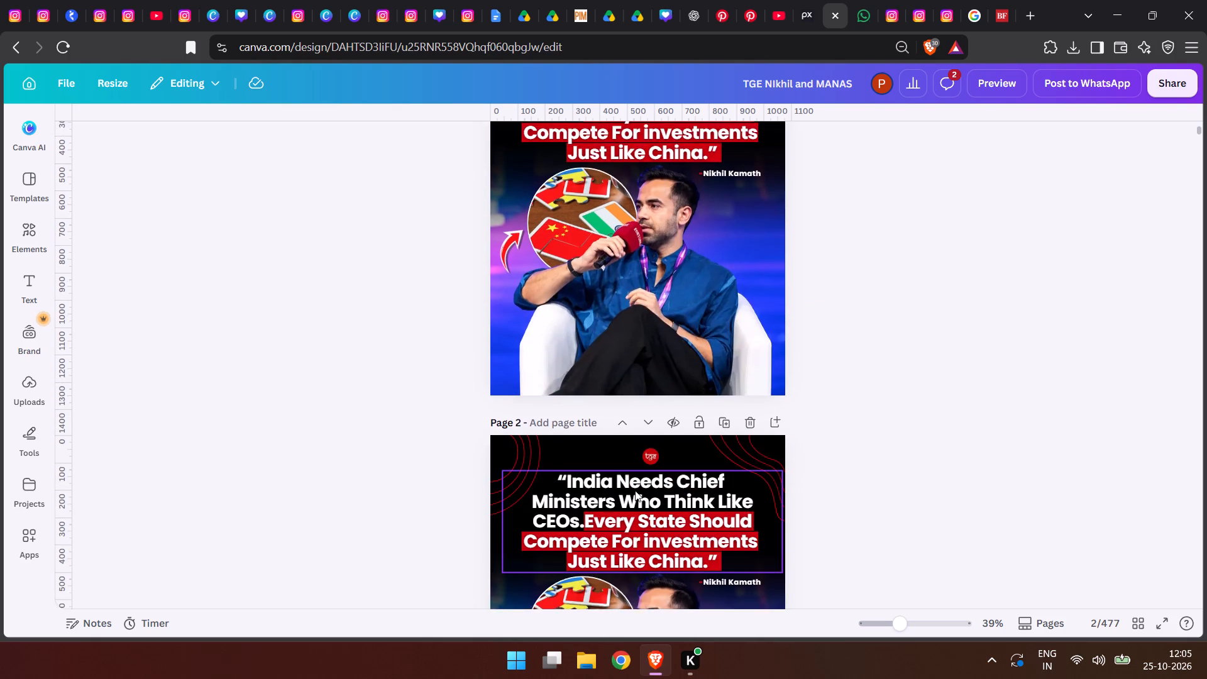
scroll(635, 492, down, 3)
click(654, 277)
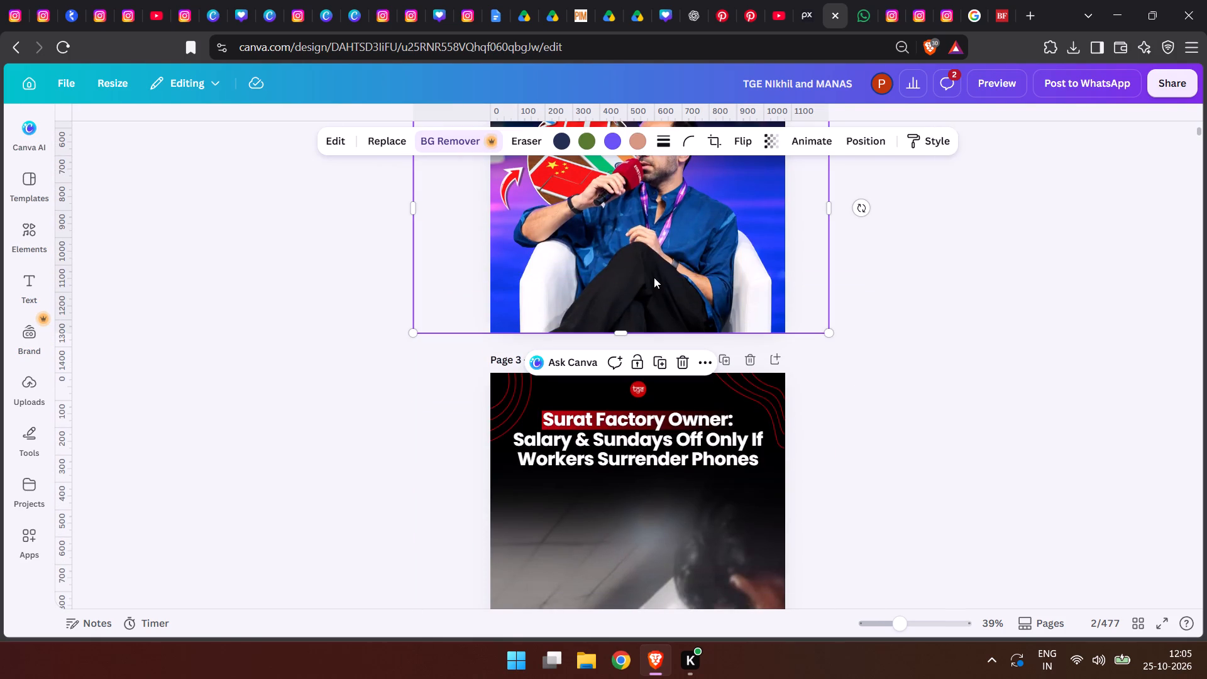
key(Delete)
scroll(654, 277, up, 2)
click(587, 312)
key(Delete)
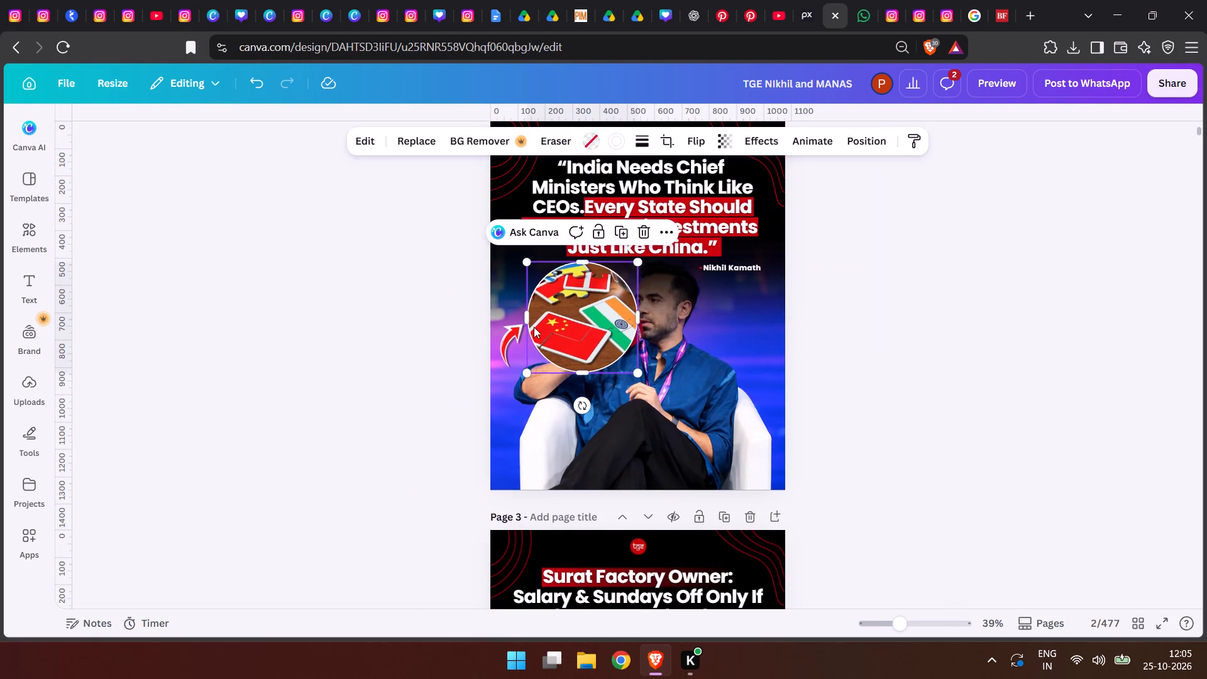
click(511, 335)
key(Delete)
click(600, 317)
key(Delete)
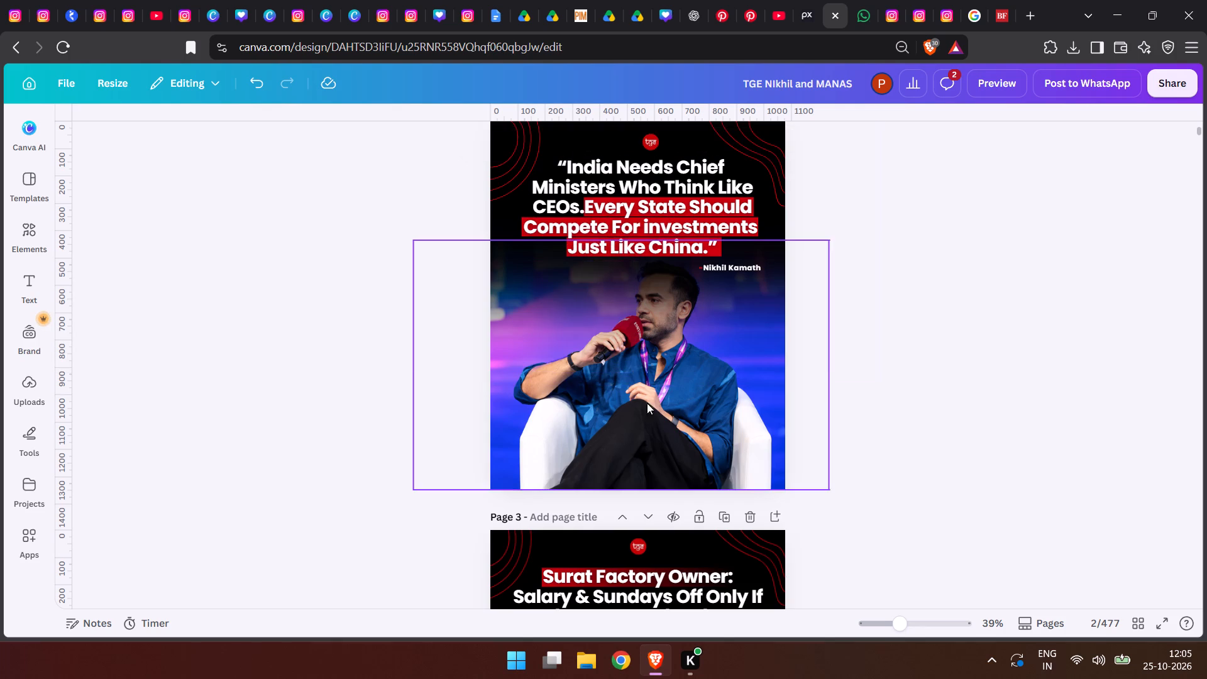
click(648, 415)
key(Delete)
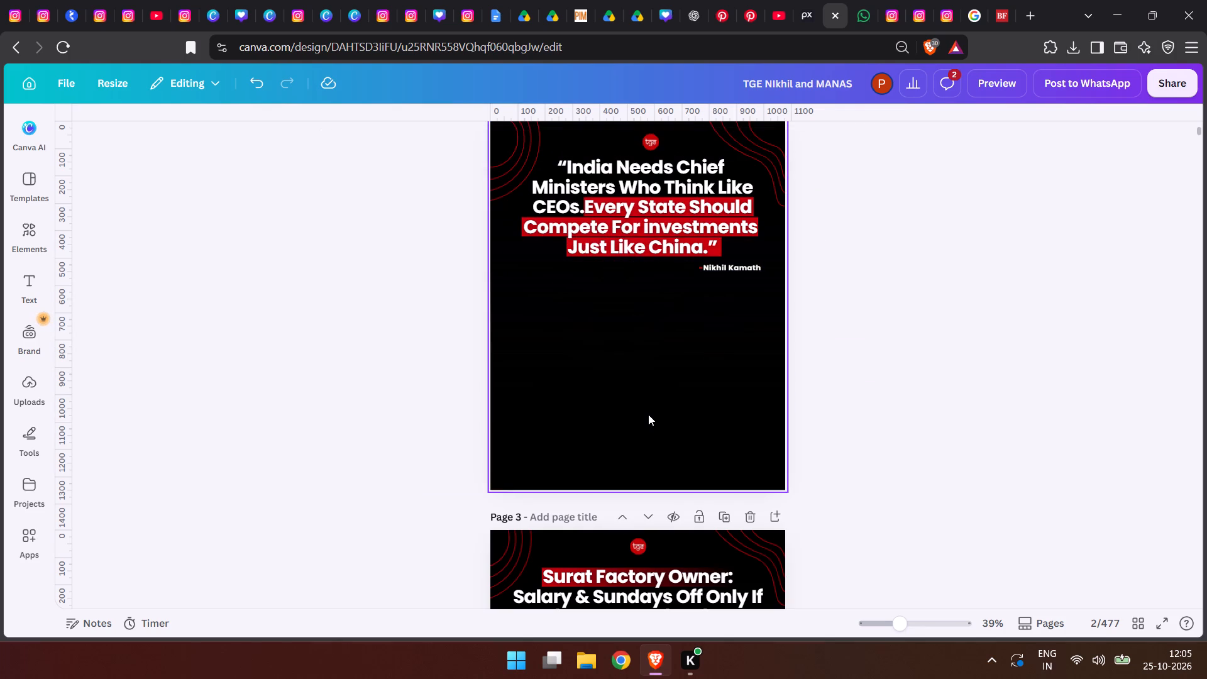
Paste the orange UltraTech Cement headline image onto page 2 and place it in the empty lower area as reference.
key(ctrl+v)
drag(639, 295, 636, 405)
Delete the Nikhil Kamath attribution under the page 2 headline.
click(747, 268)
key(Delete)
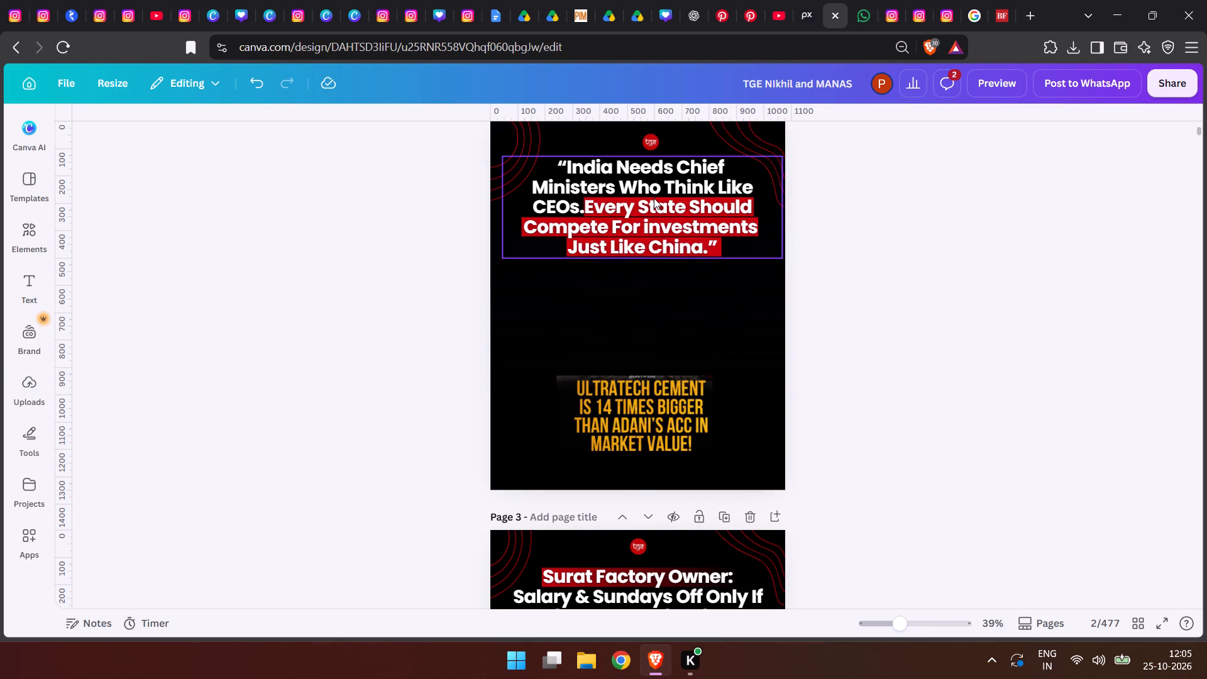
Replace the quote in page 2's headline with "ULTRATECH CEMENT IS 14 TIMES BIGGER", following the reference image.
click(654, 198)
key(ctrl+a)
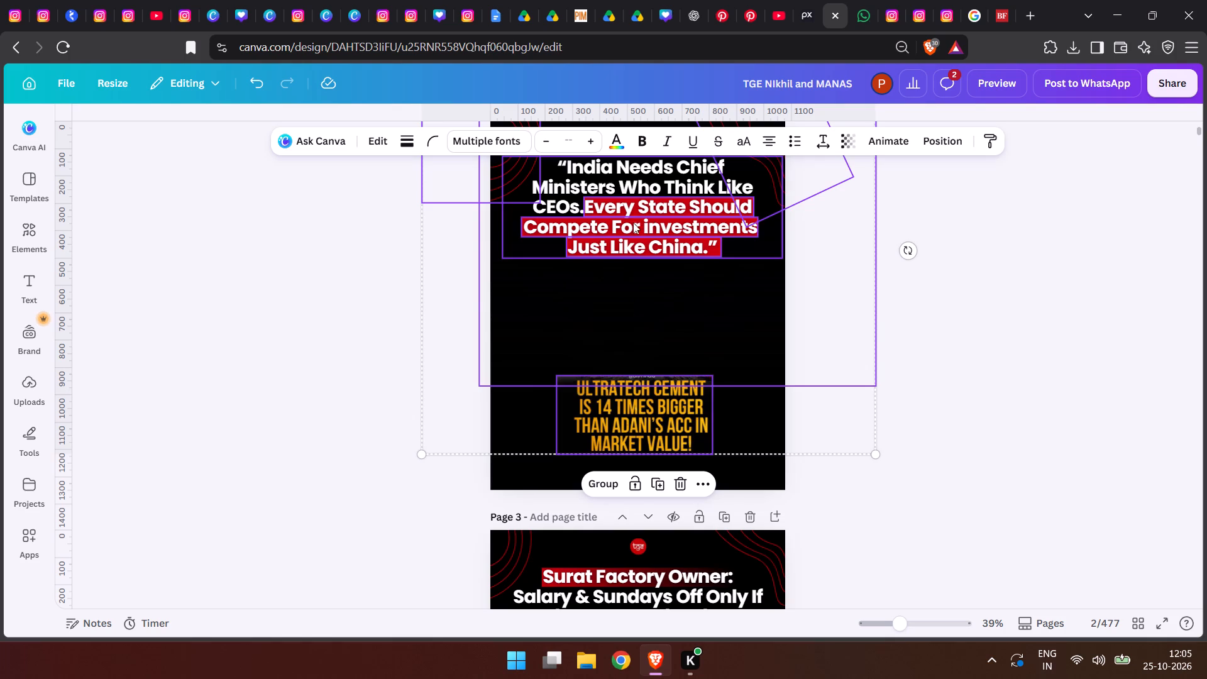
click(370, 310)
double_click(651, 228)
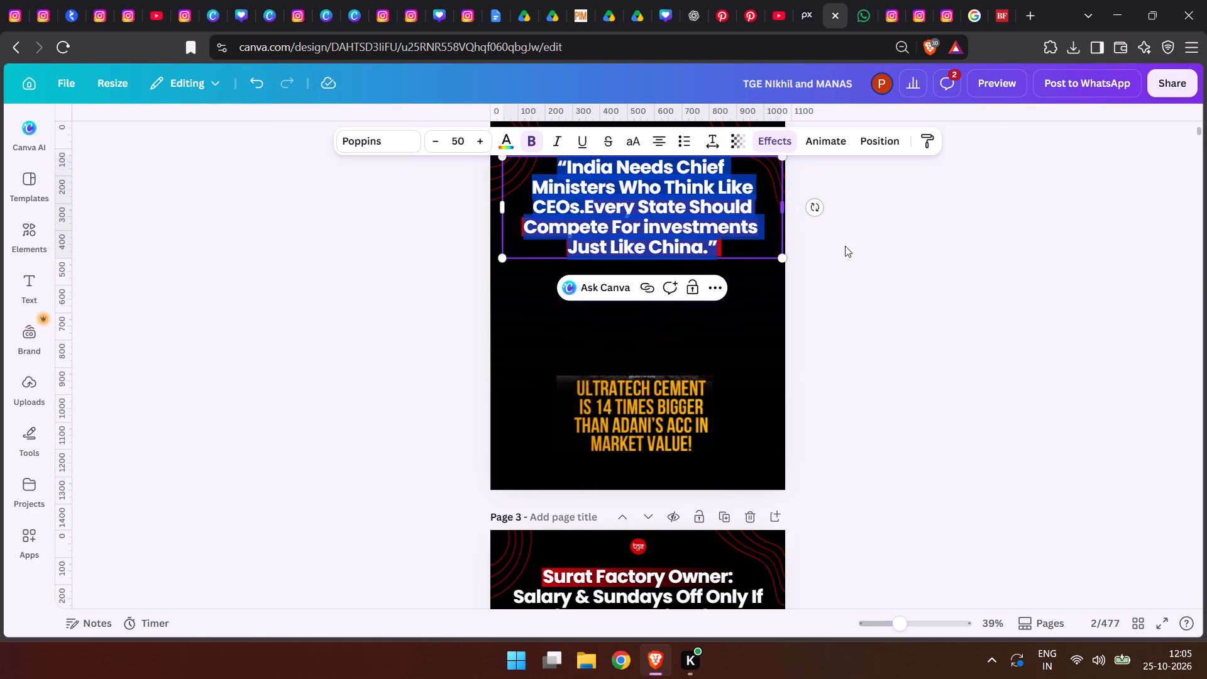
text(ULTRATECH)
key(space)
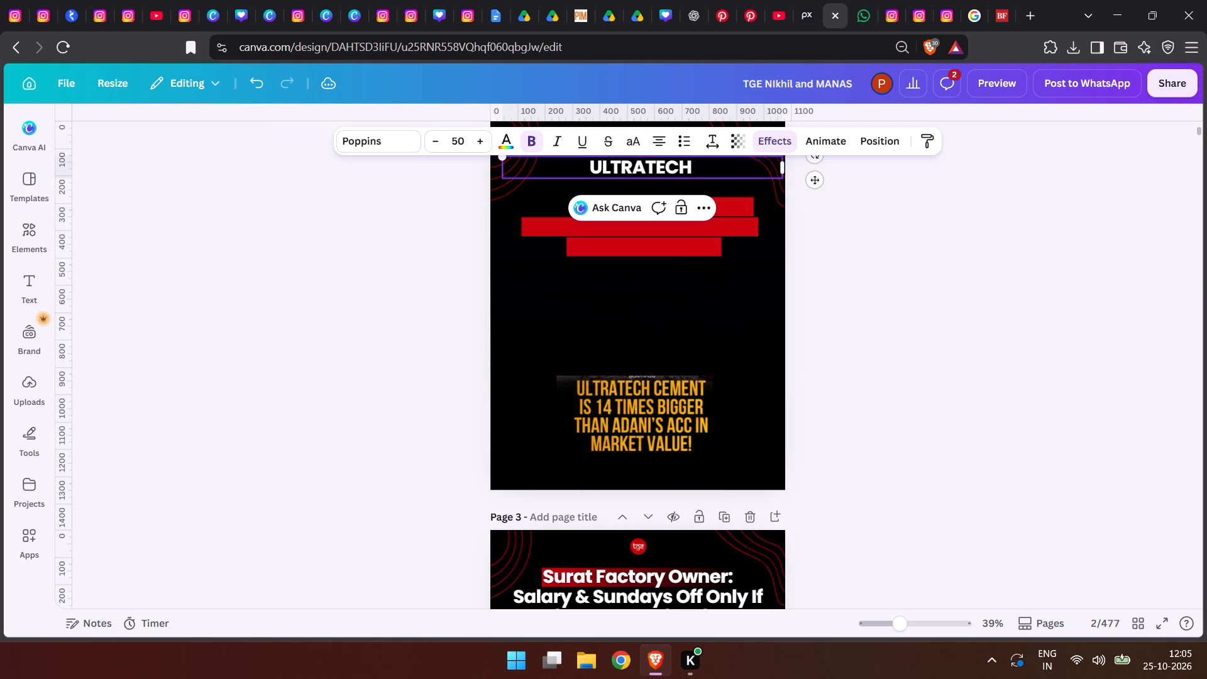
text(CEMENT)
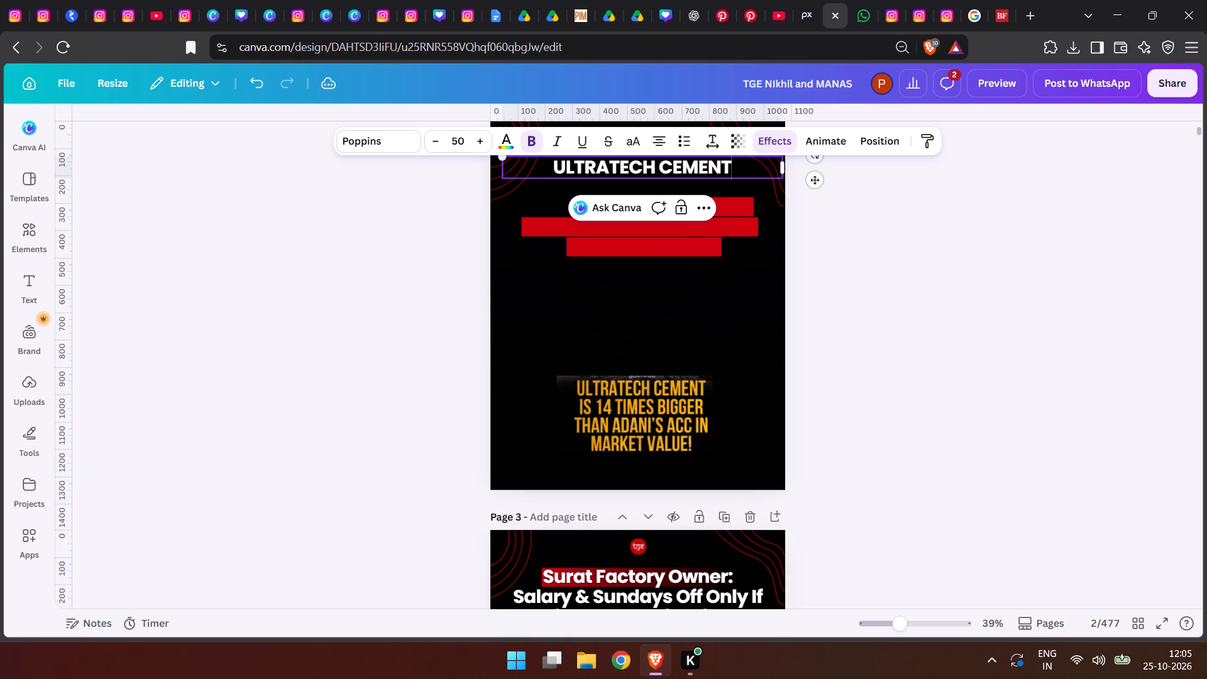
key(space)
text(IS)
key(space)
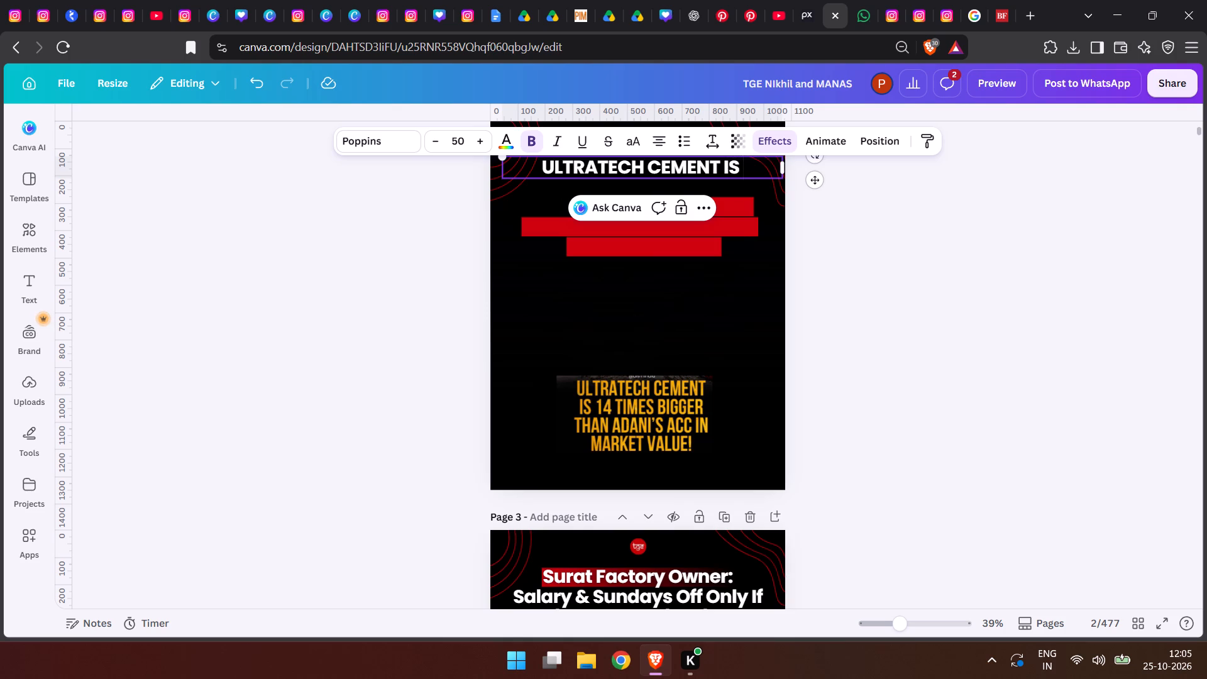
text(14 TIMES)
key(space)
text(BIGGER)
key(space)
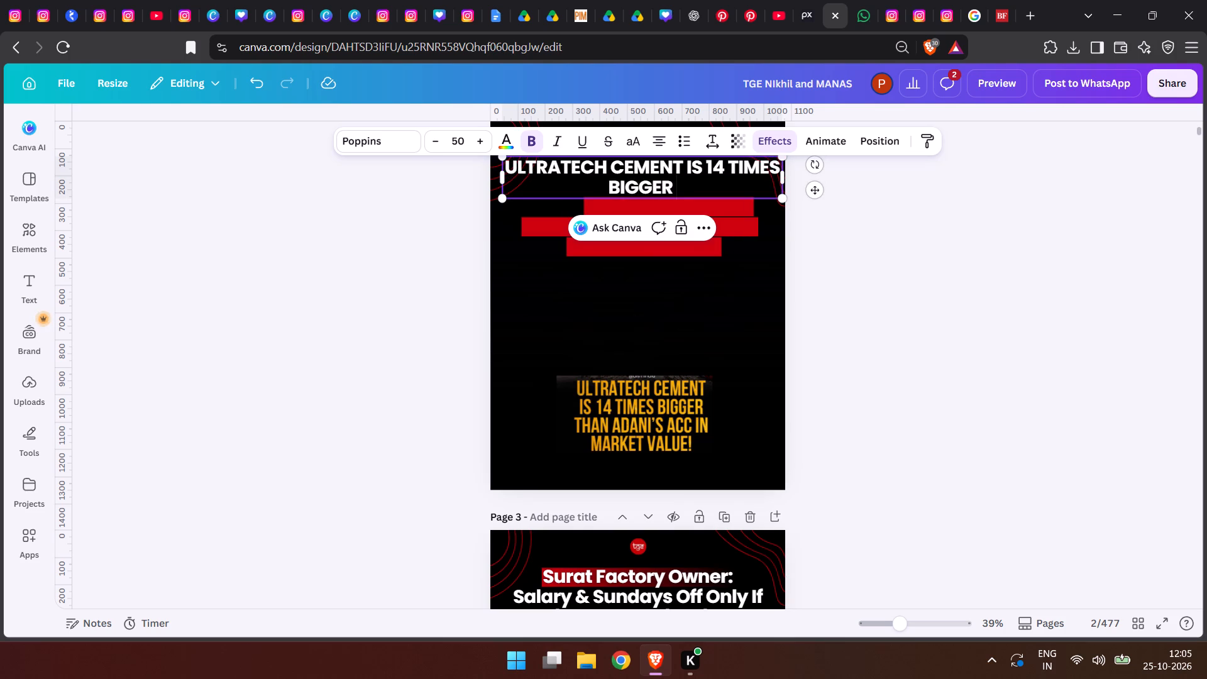
Complete page 2's headline by adding "THAN ADANI'S ACC IN MARKET VALUE" after "BIGGER".
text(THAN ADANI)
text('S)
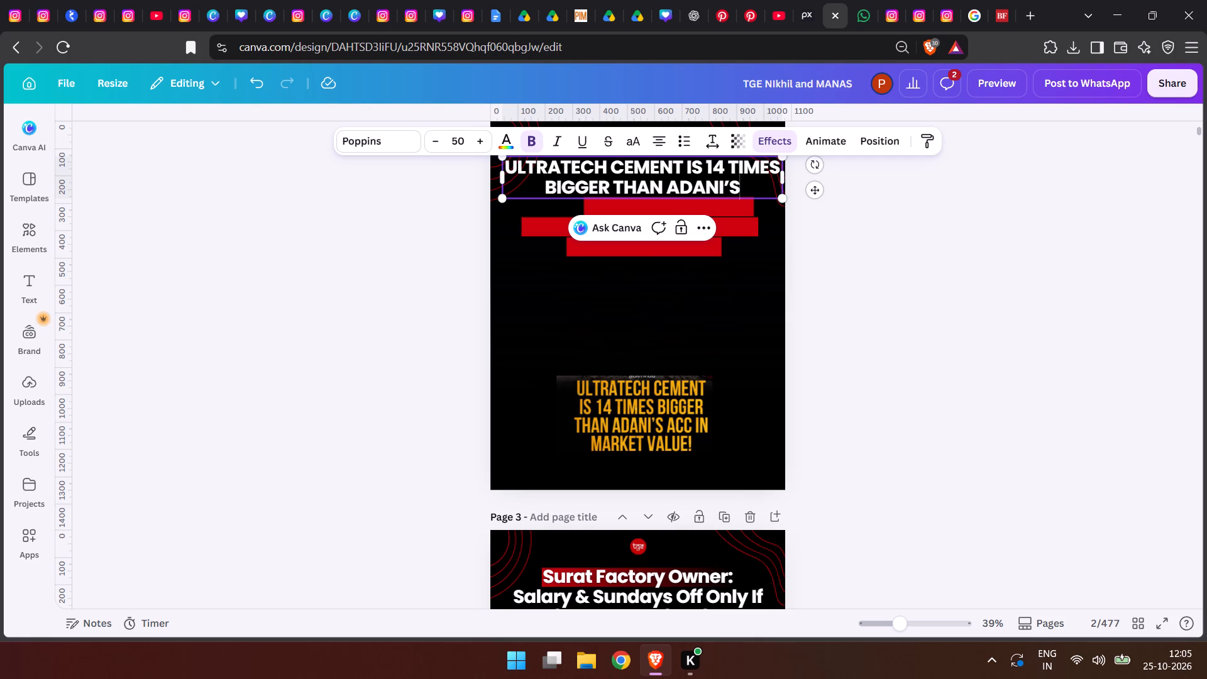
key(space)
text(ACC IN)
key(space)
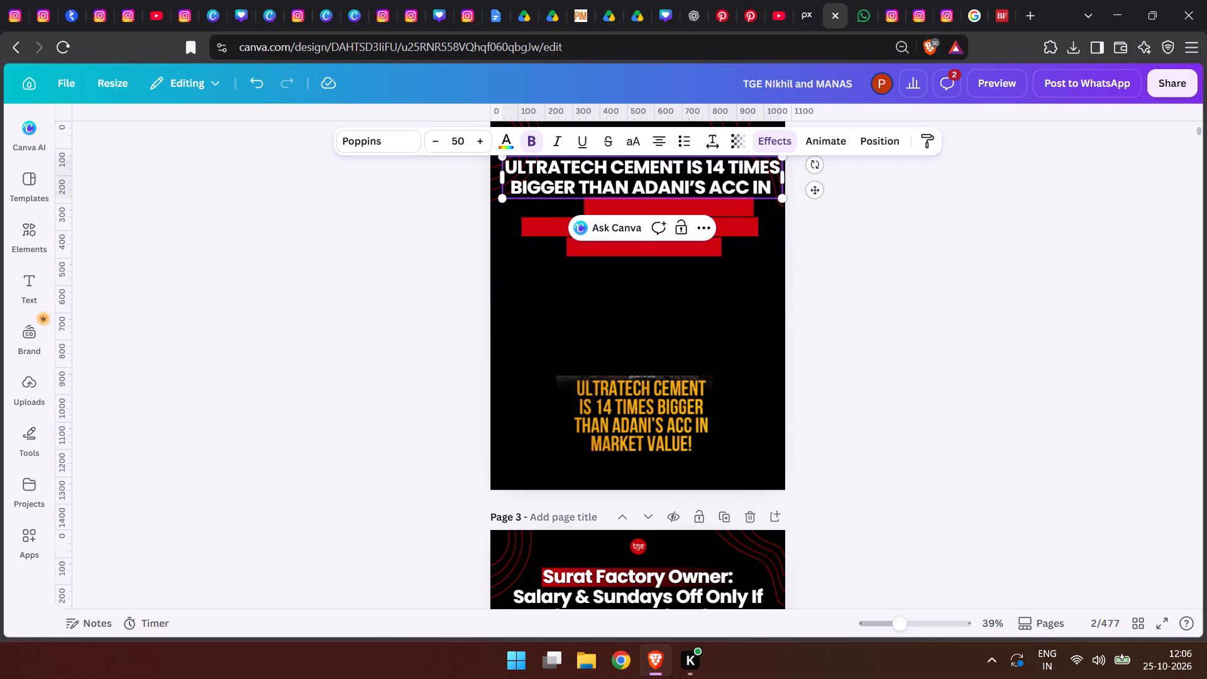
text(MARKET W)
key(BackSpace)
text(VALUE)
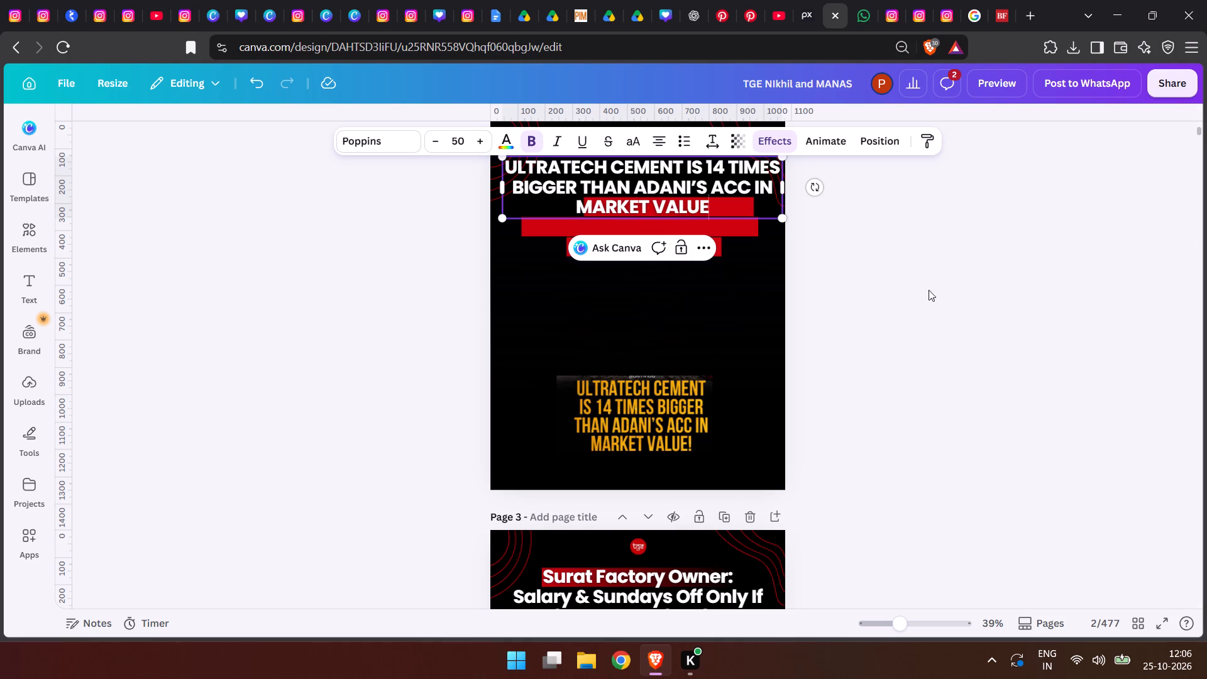
Switch to the aismindia Instagram post and capture a screenshot of its UltraTech versus Adani ACC boxing illustration, excluding the orange headline.
click(812, 0)
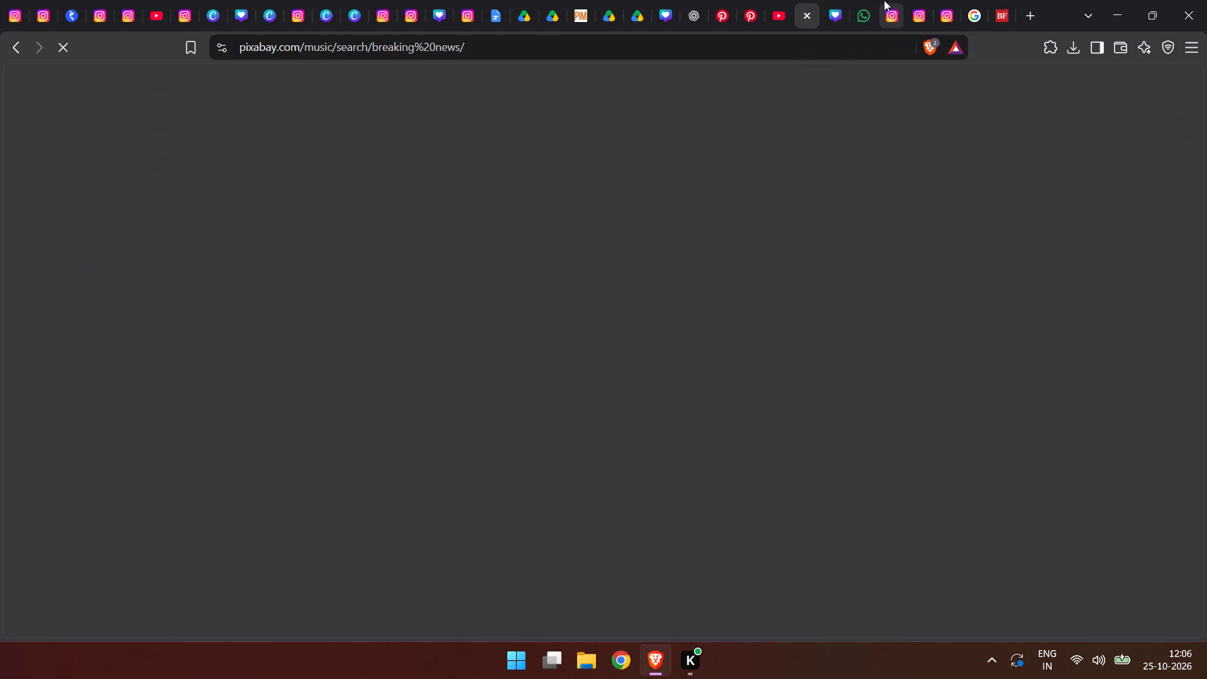
click(884, 0)
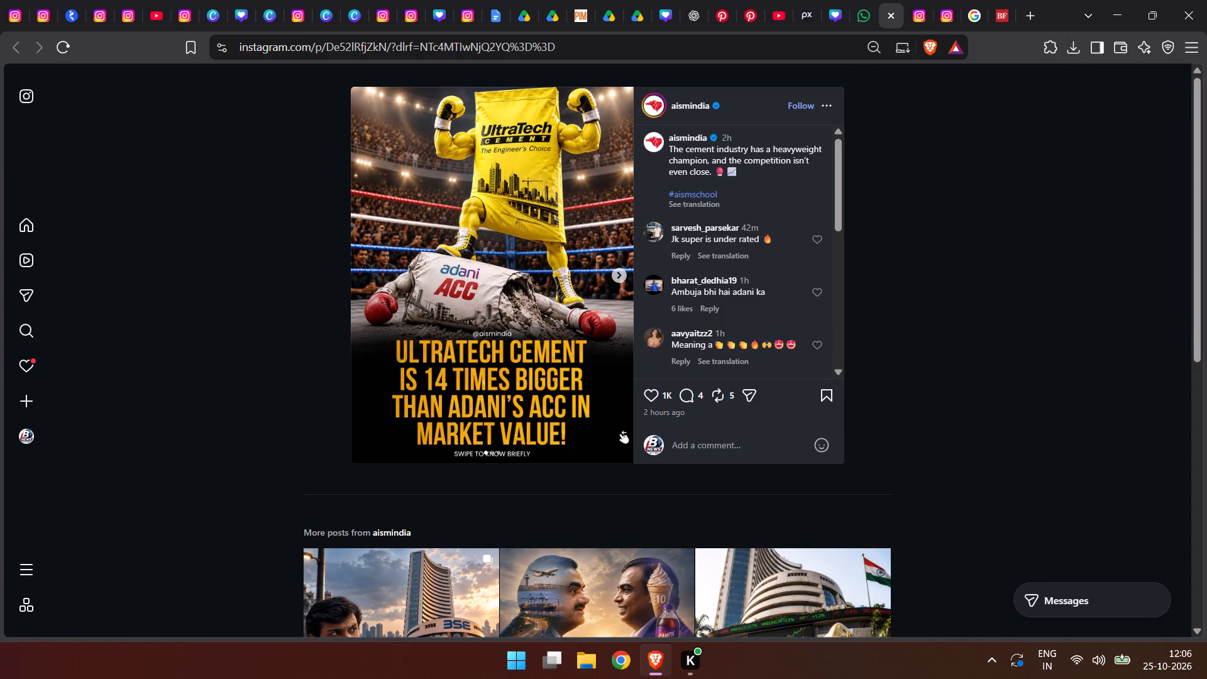
key(shift+super+s)
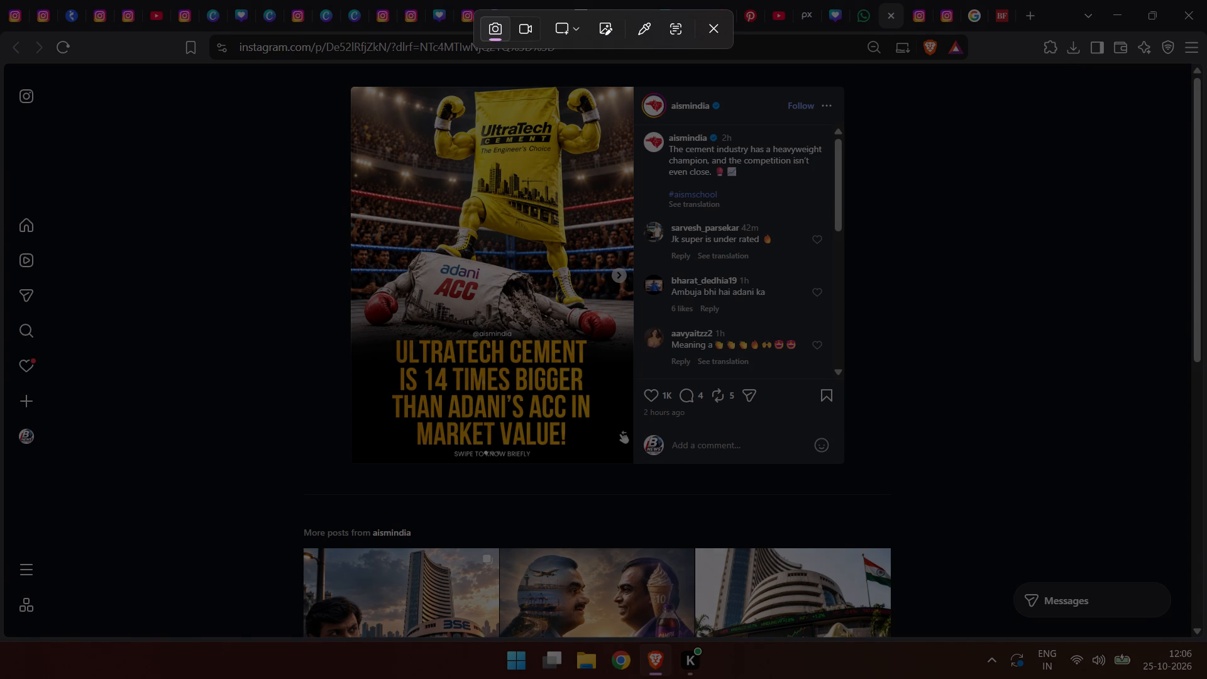
drag(353, 86, 627, 341)
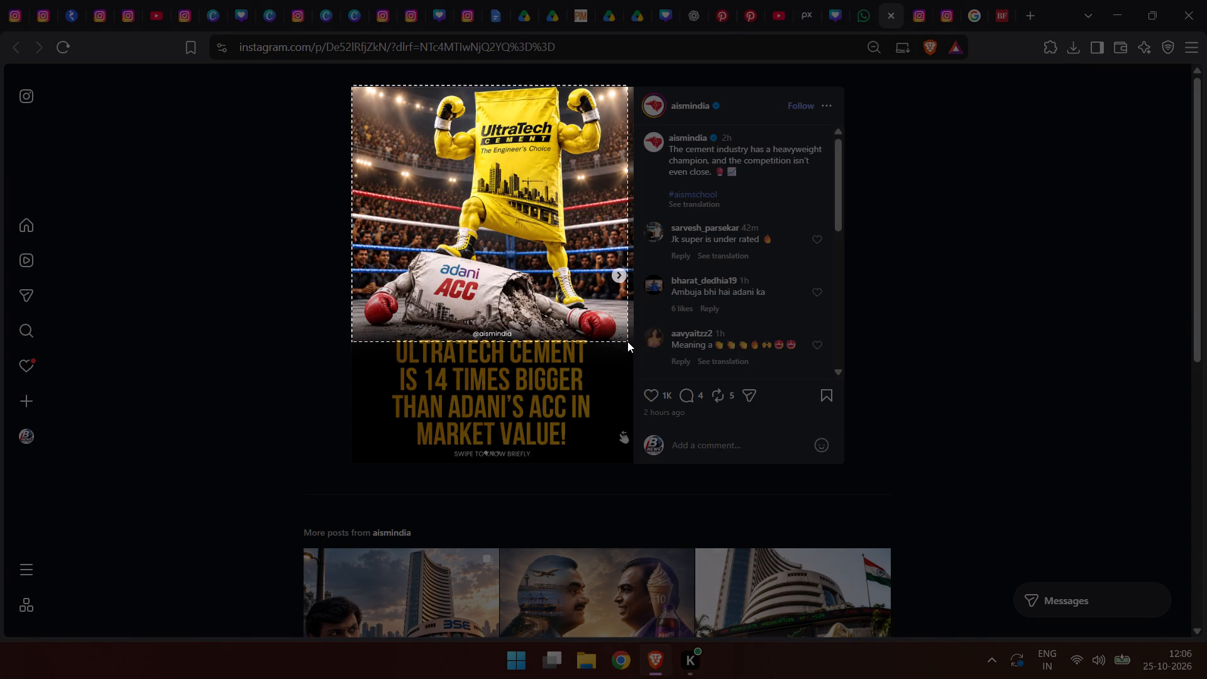
drag(627, 341, 626, 341)
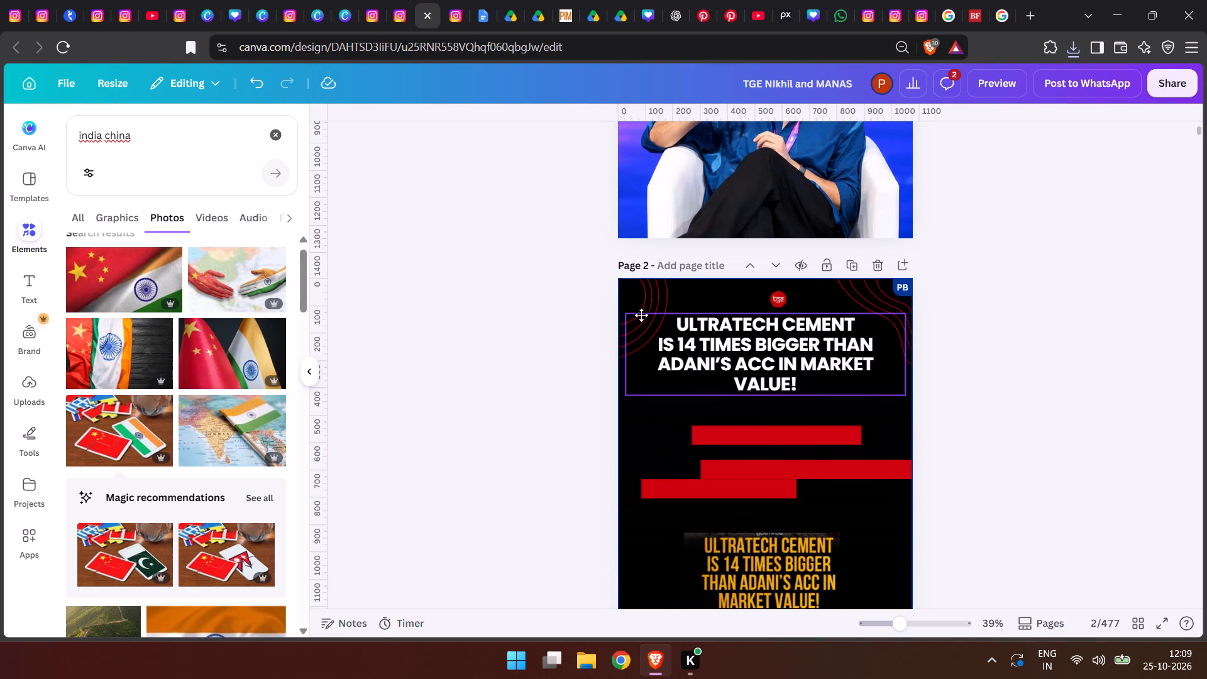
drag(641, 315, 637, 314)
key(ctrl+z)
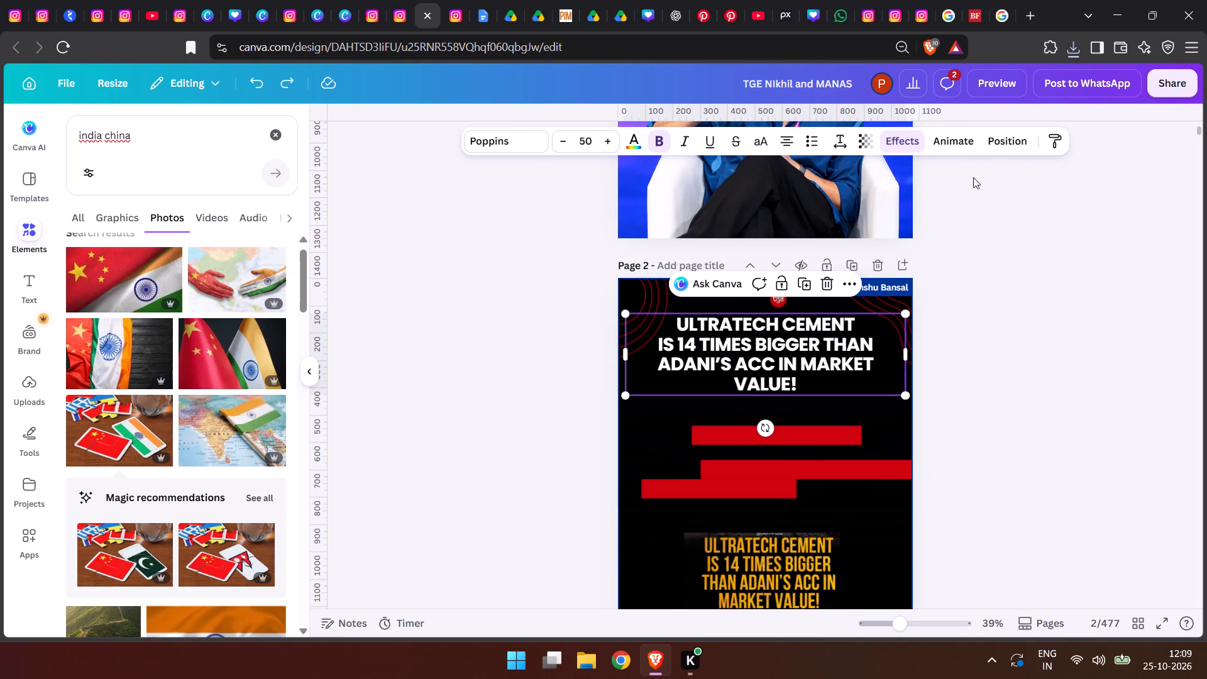
Narrow page 2's headline text box to about 824 px wide and move it right, aligned beneath the round tge logo.
click(996, 138)
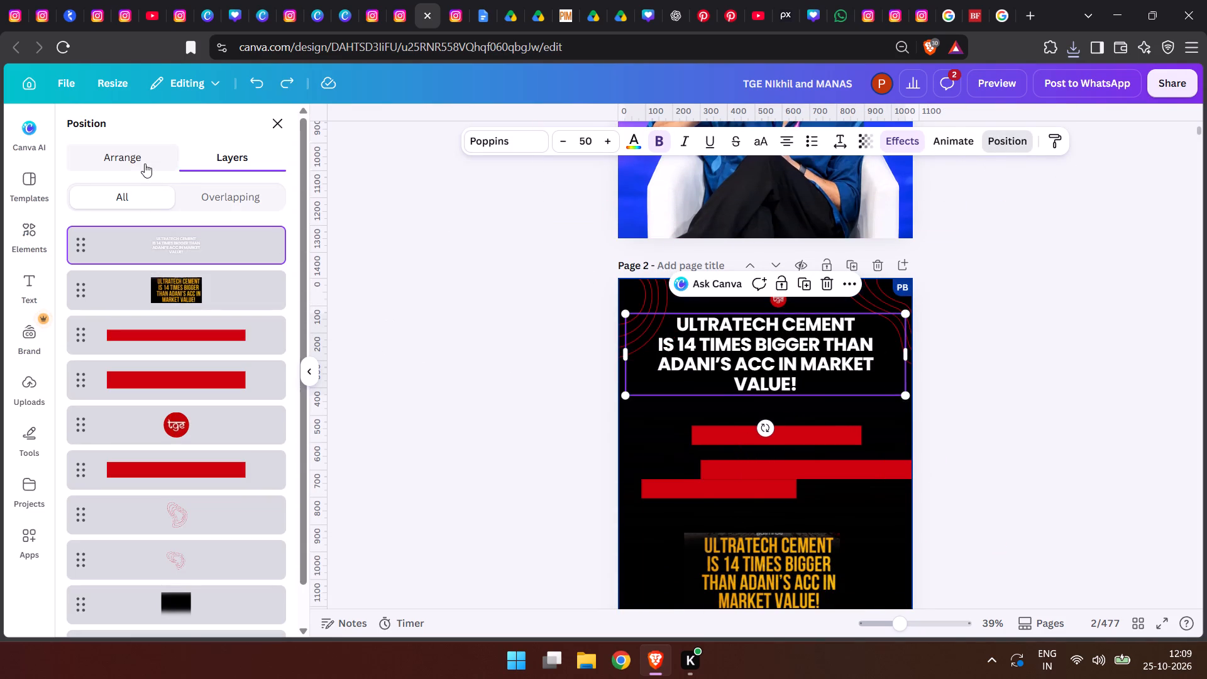
click(145, 163)
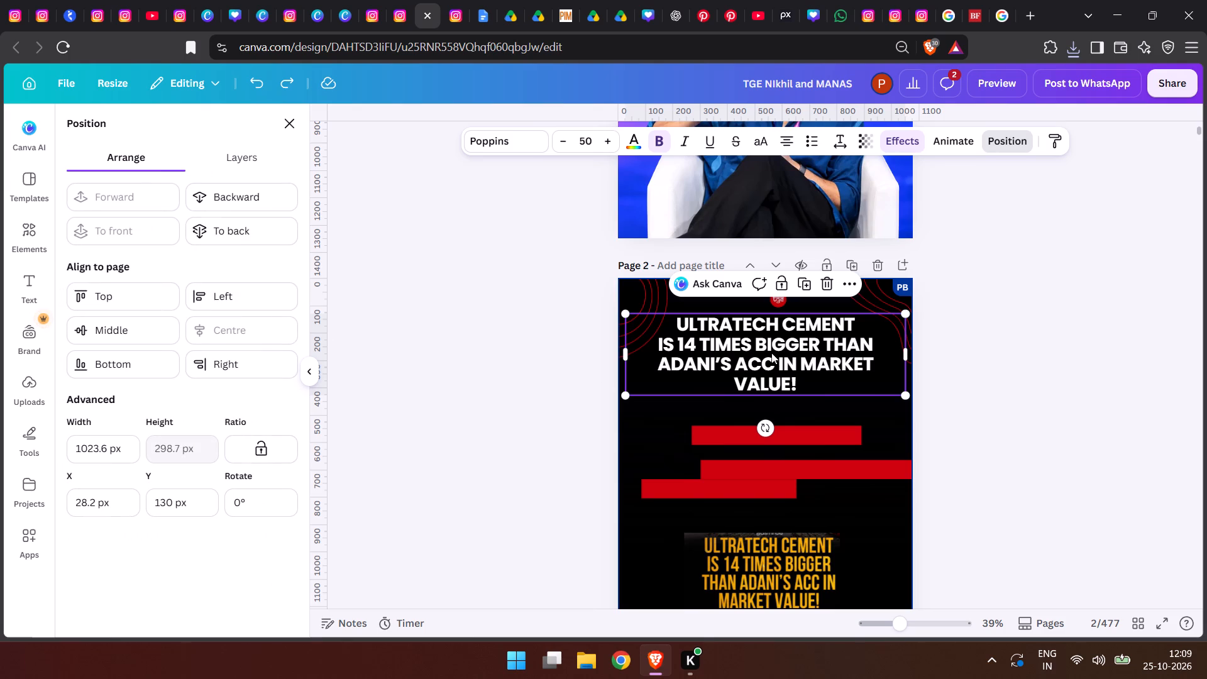
drag(910, 353, 861, 345)
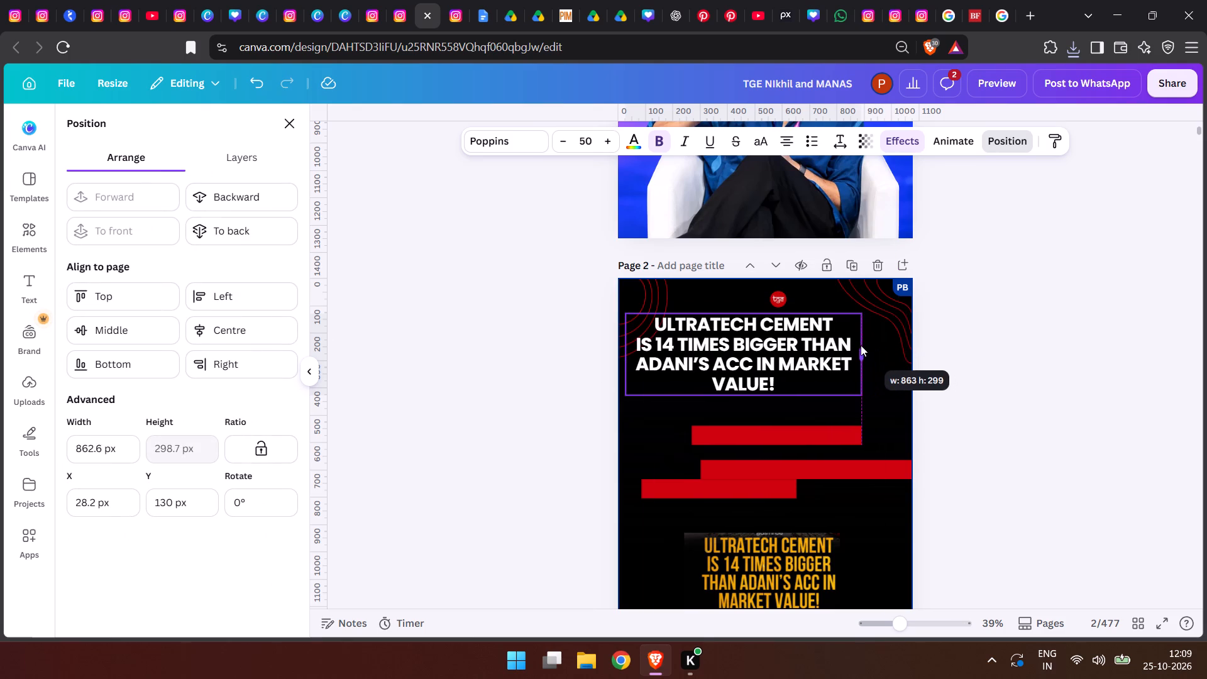
drag(861, 345, 856, 345)
drag(718, 351, 729, 351)
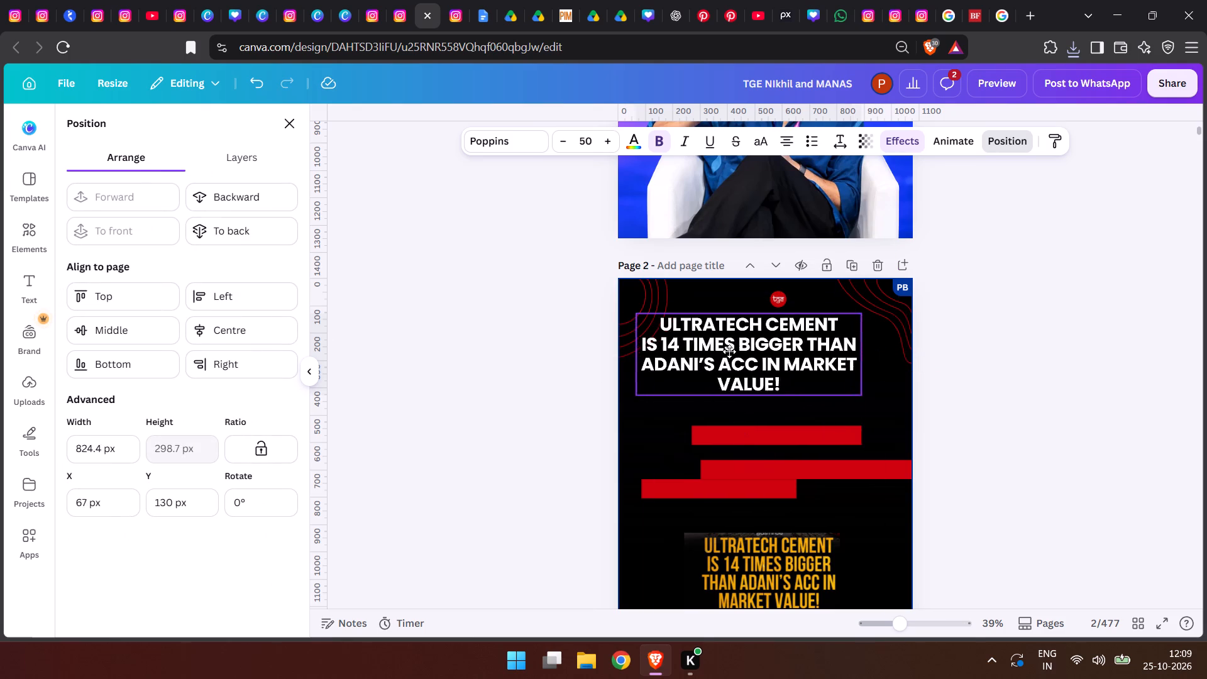
drag(729, 351, 758, 355)
double_click(431, 368)
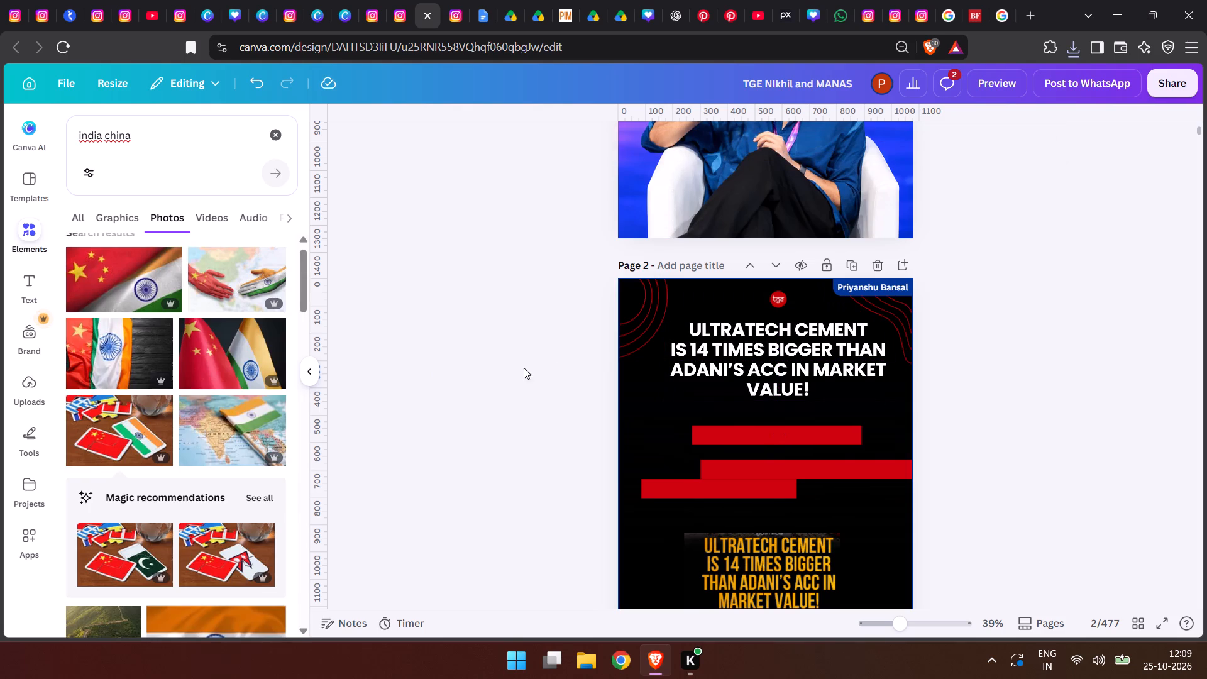
Move the two curved red line decorations at page 2's top corners slightly outward toward the page edges.
click(637, 315)
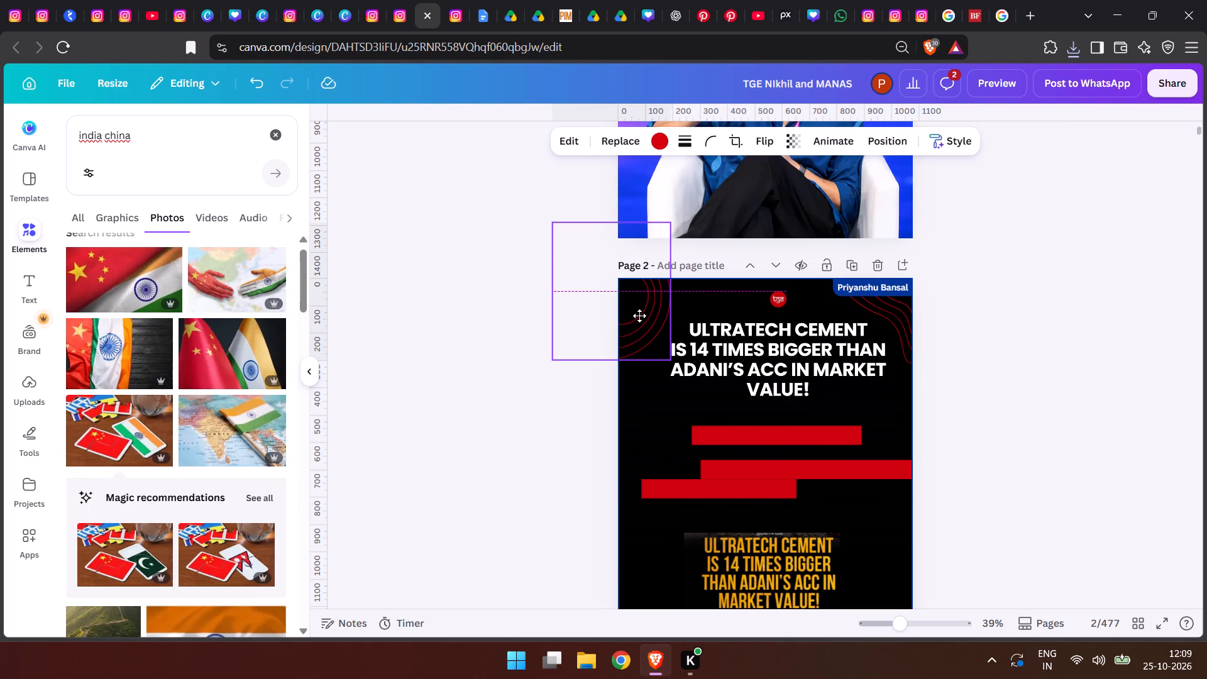
drag(897, 312, 907, 309)
double_click(1137, 451)
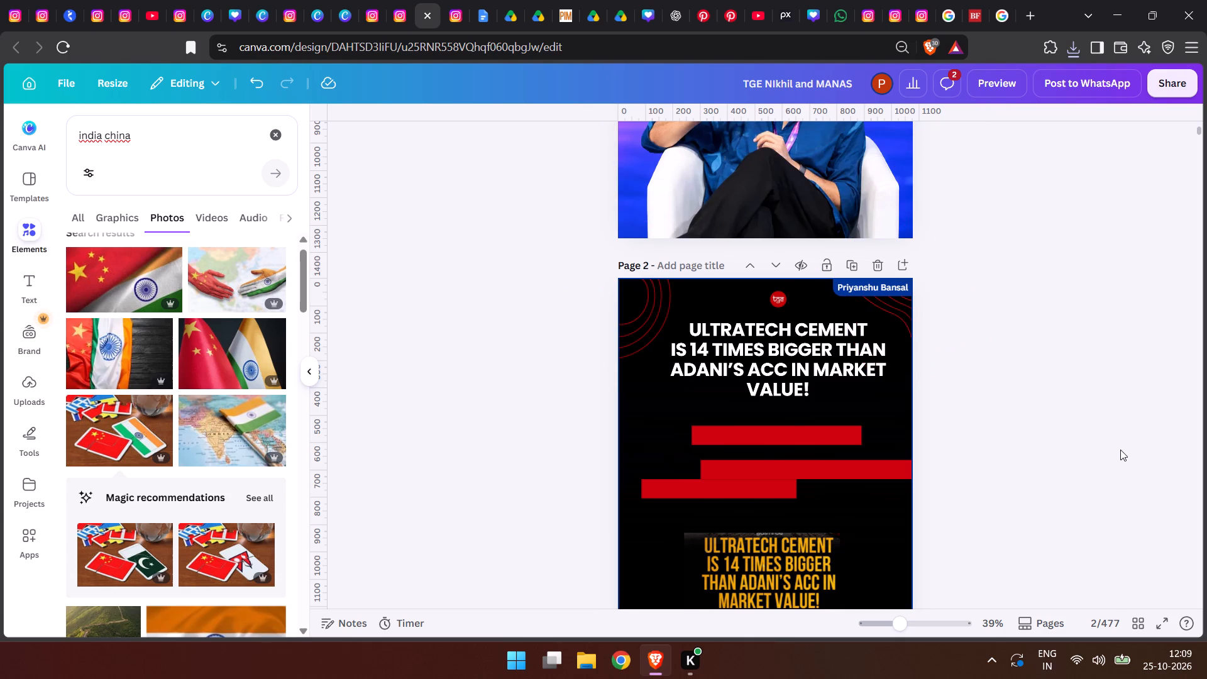
Shift page 2's headline slightly left and move the round tge logo left to the page's horizontal centre.
drag(810, 375, 801, 375)
click(955, 423)
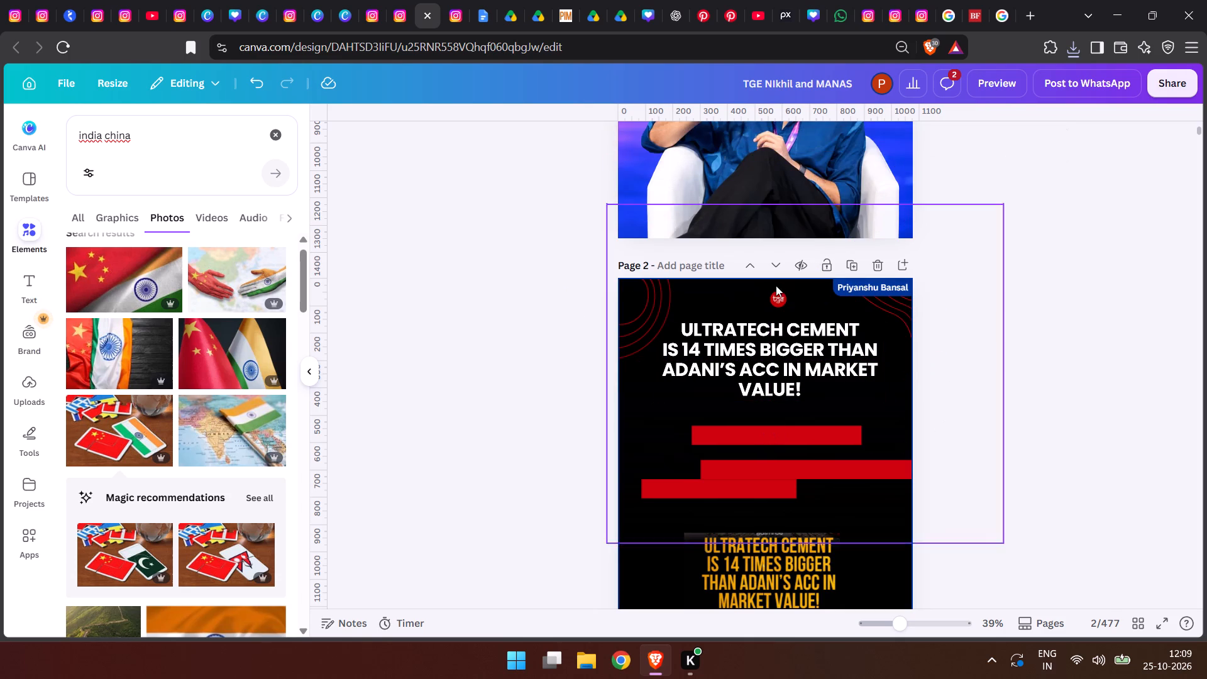
drag(778, 295, 768, 295)
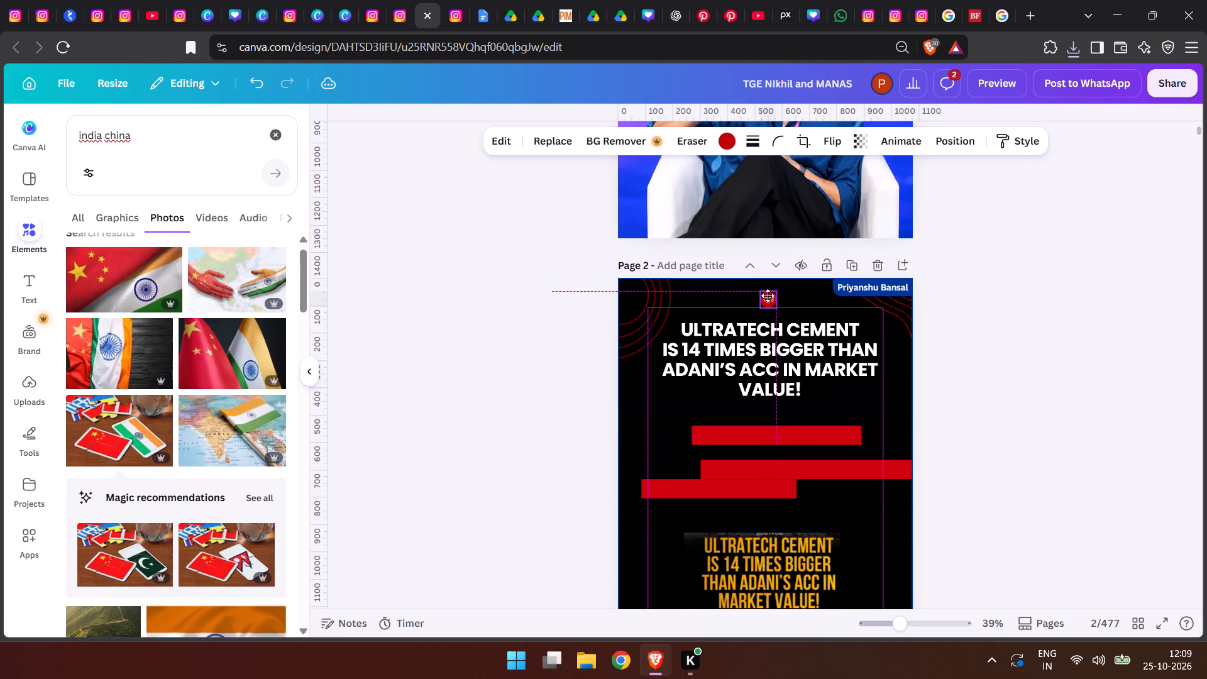
drag(768, 295, 764, 295)
double_click(430, 395)
Move page 1's round tge logo slightly left above the quote.
scroll(430, 395, up, 6)
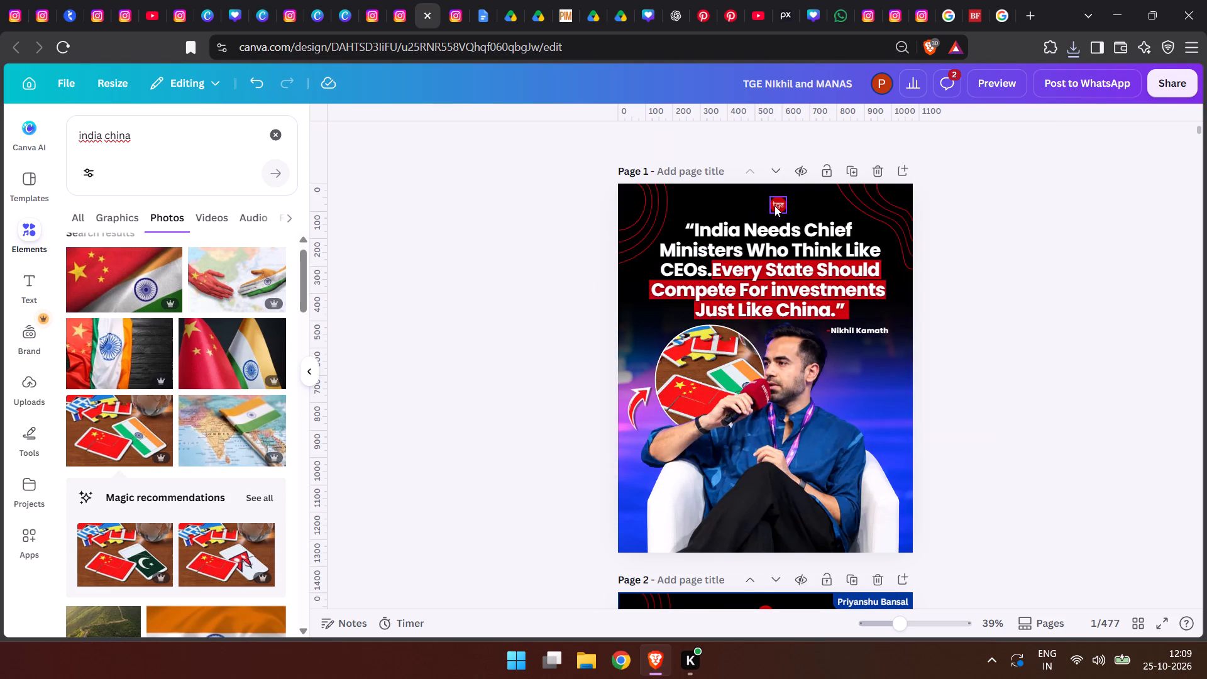
drag(774, 206, 768, 206)
double_click(570, 325)
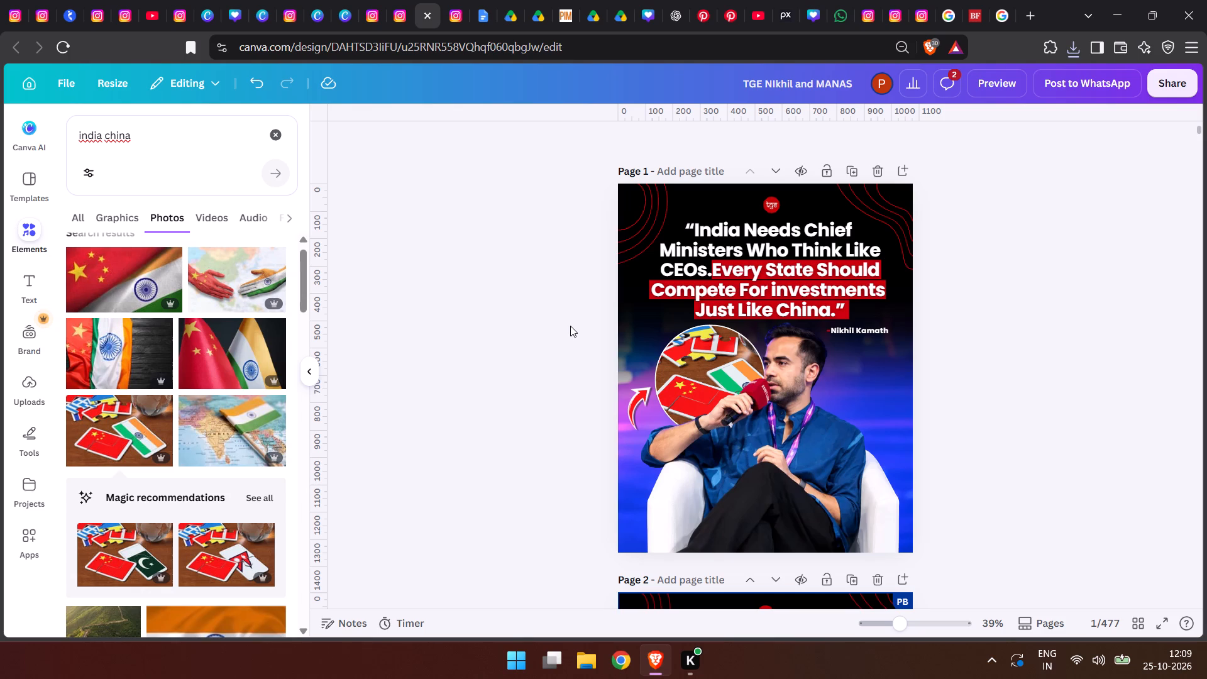
Move page 2's top red highlight bar behind "ULTRATECH CEMENT" and widen it to span the whole line.
scroll(557, 299, down, 4)
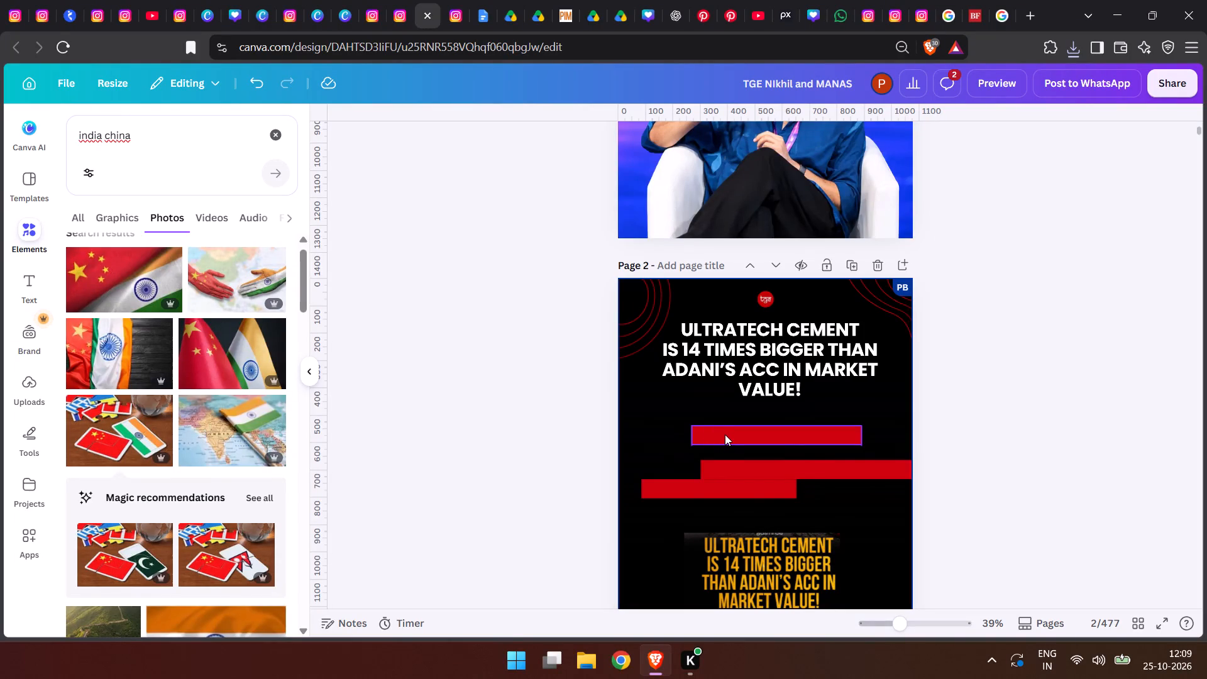
drag(725, 434, 715, 331)
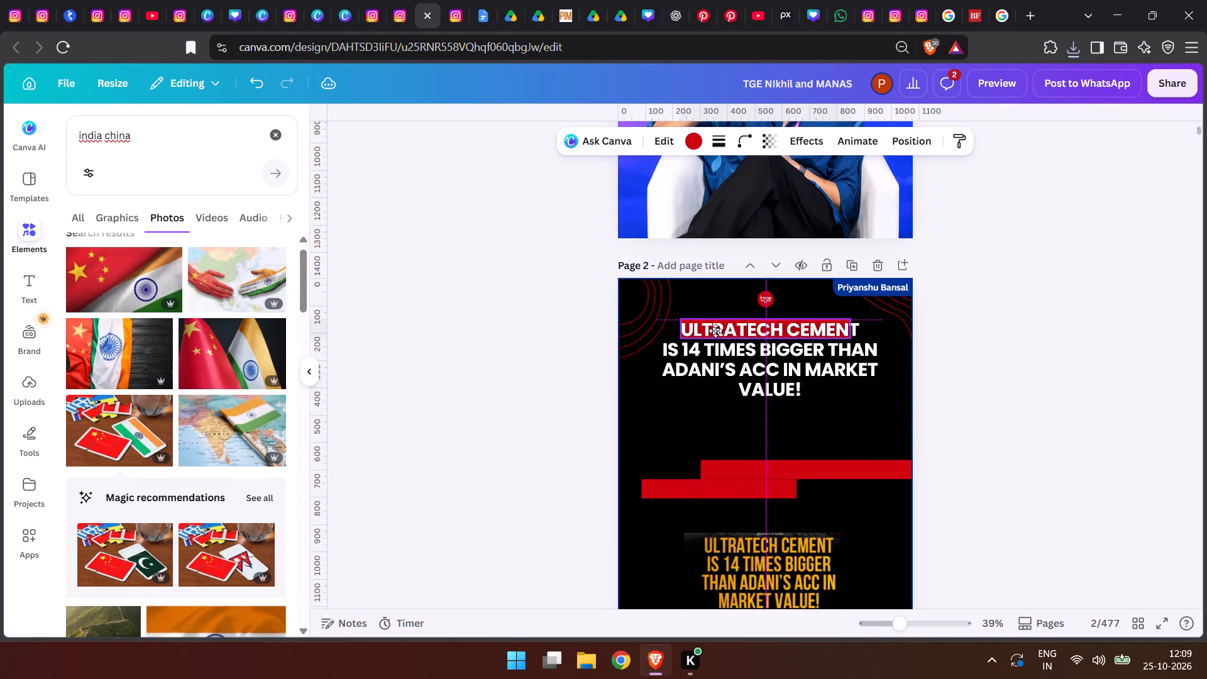
drag(715, 331, 715, 331)
drag(852, 329, 854, 329)
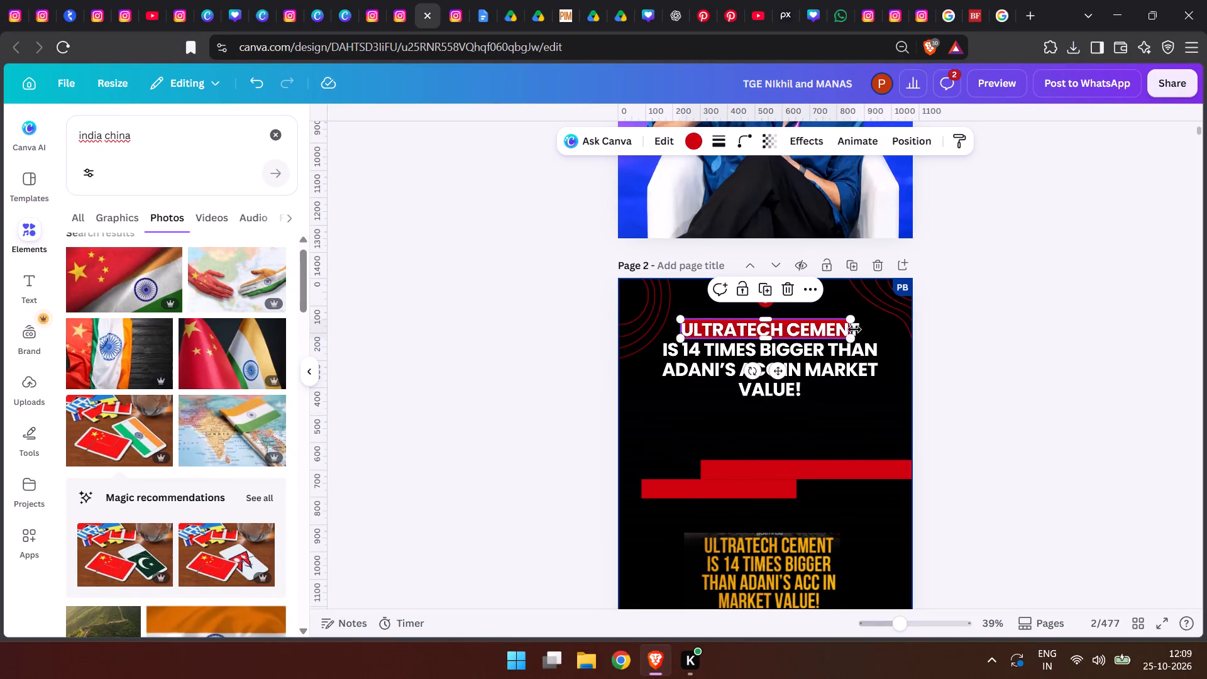
drag(854, 329, 862, 331)
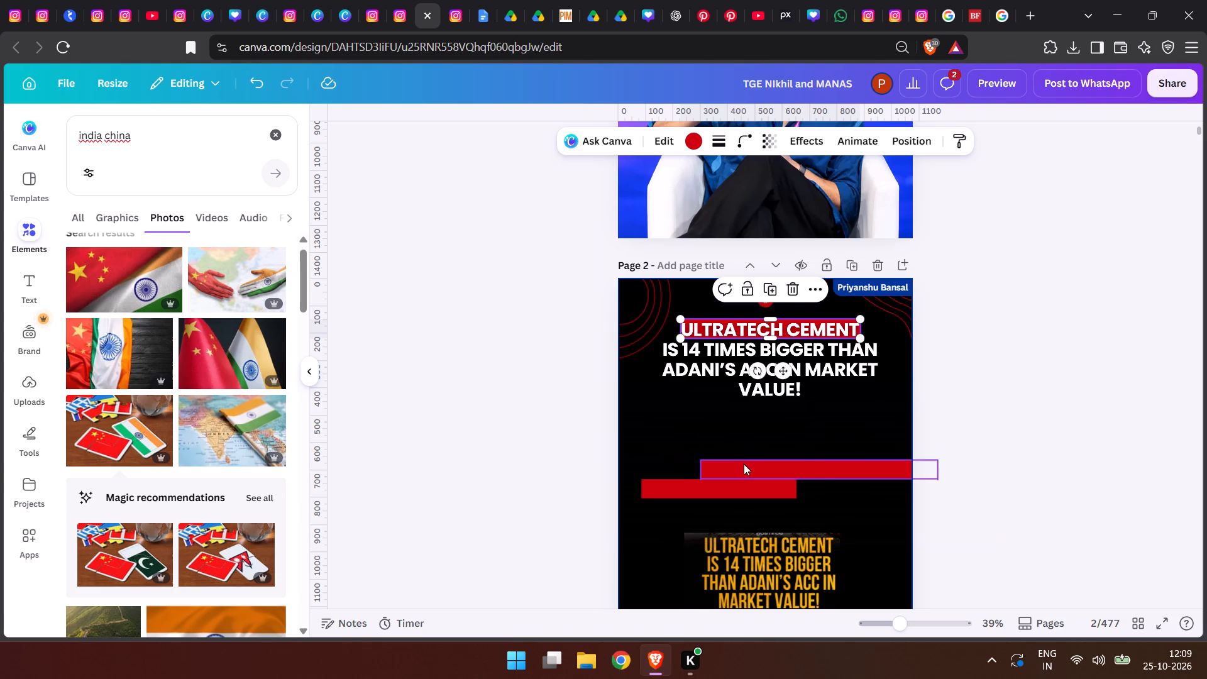
Move the longest red highlight bar behind the headline's second line and shorten it to cover only "IS 14 TIMES BIGGER".
drag(744, 464, 706, 342)
drag(901, 348, 837, 353)
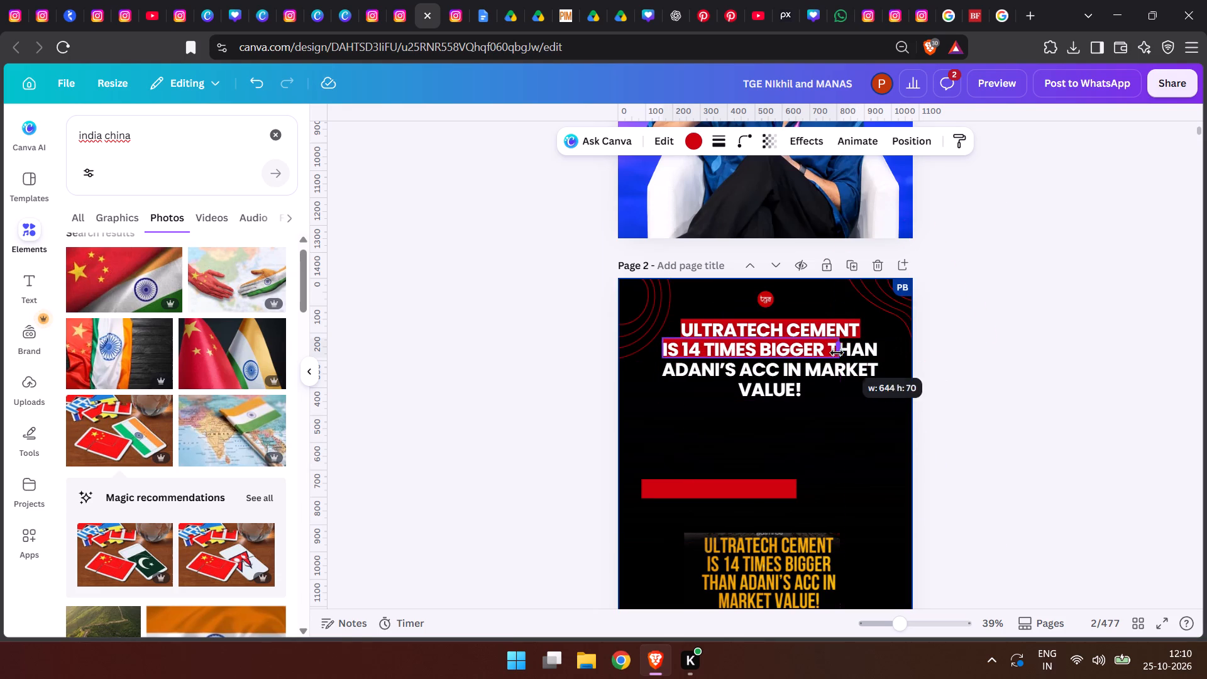
drag(837, 353, 827, 353)
right_click(819, 357)
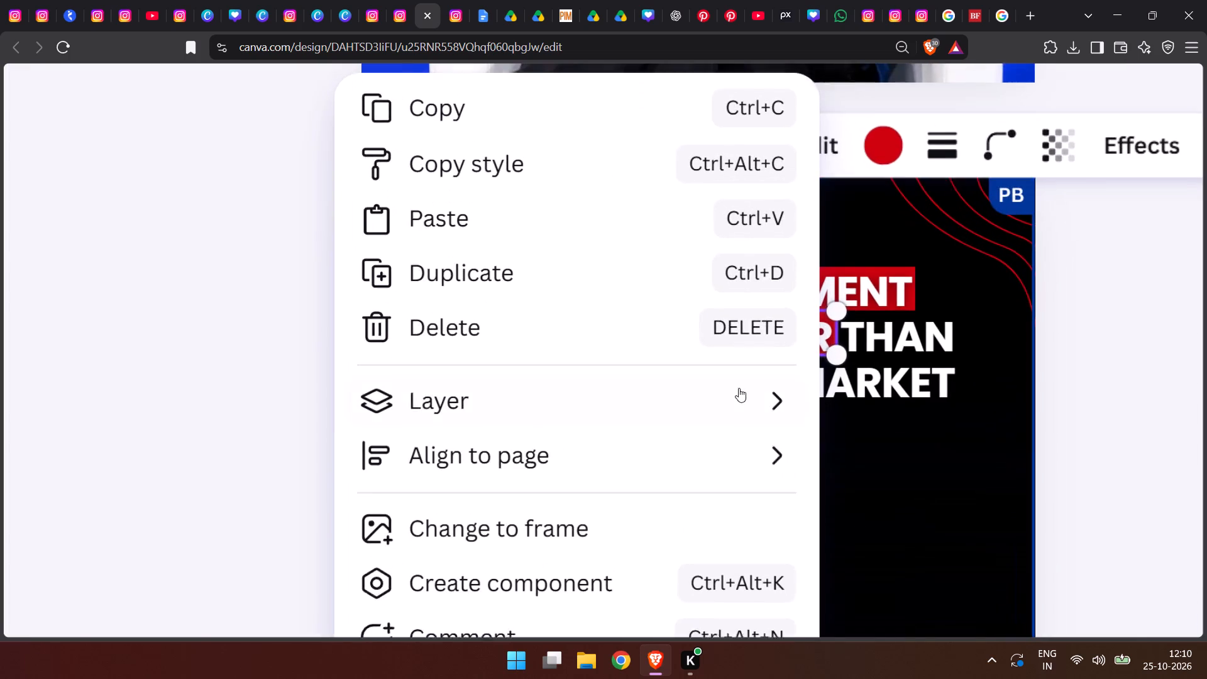
click(1080, 422)
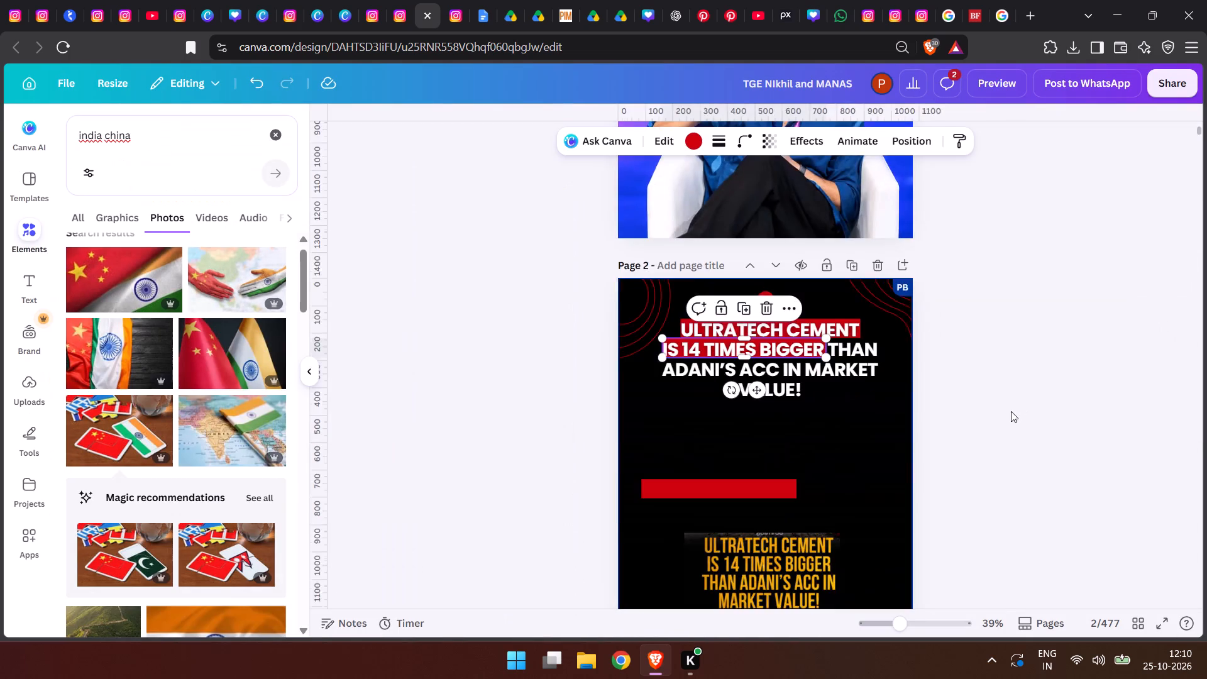
scroll(978, 417, left, 1)
click(1050, 476)
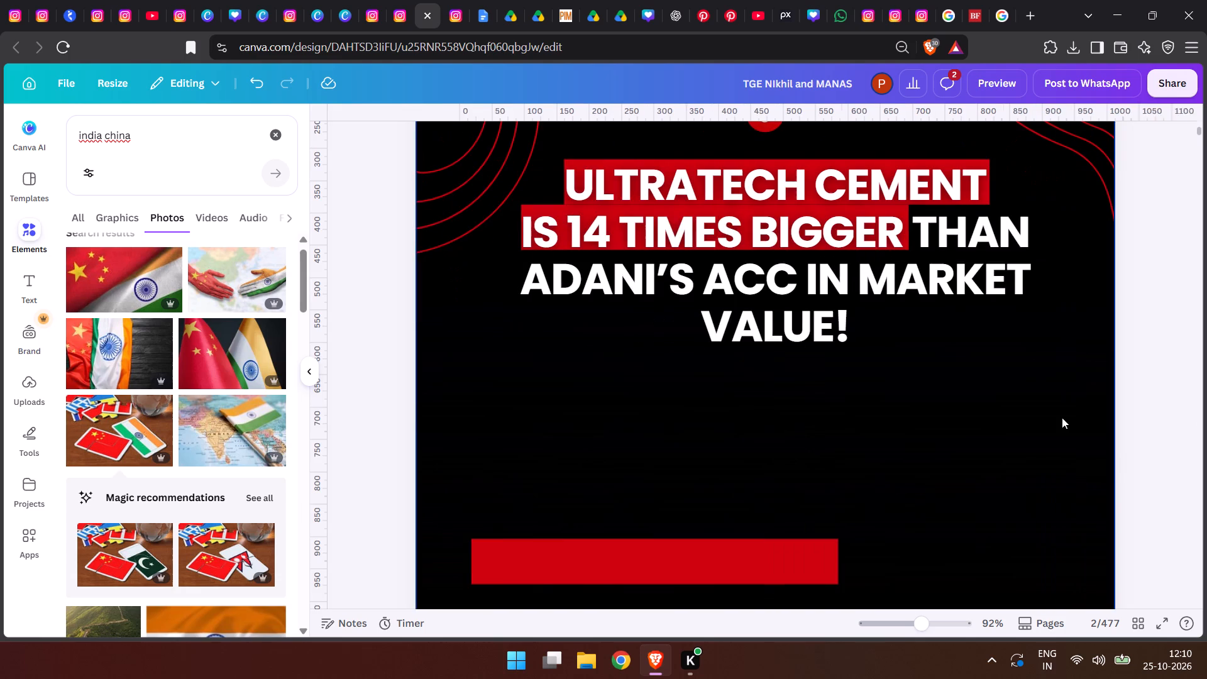
Delete the unused red highlight bar below page 2's headline.
click(785, 558)
key(Delete)
scroll(793, 542, up, 3)
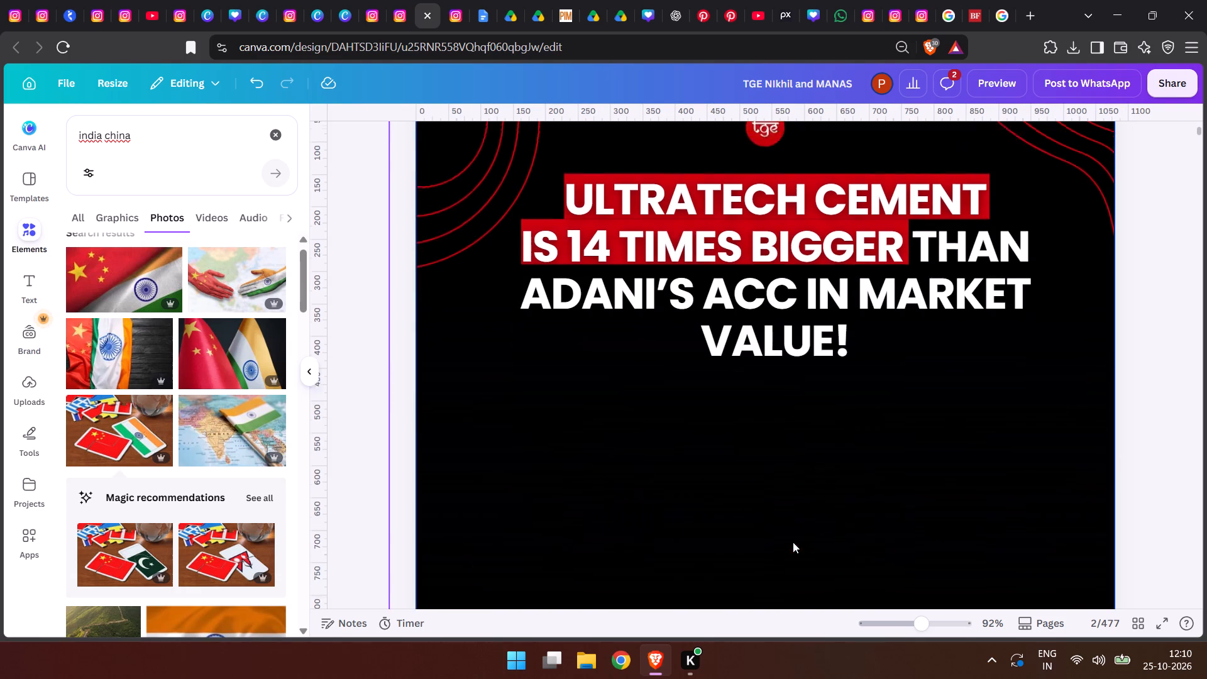
Nudge the red highlight bar behind "IS 14 TIMES BIGGER" slightly down on page 2, keeping the headline text in place.
drag(805, 526, 795, 514)
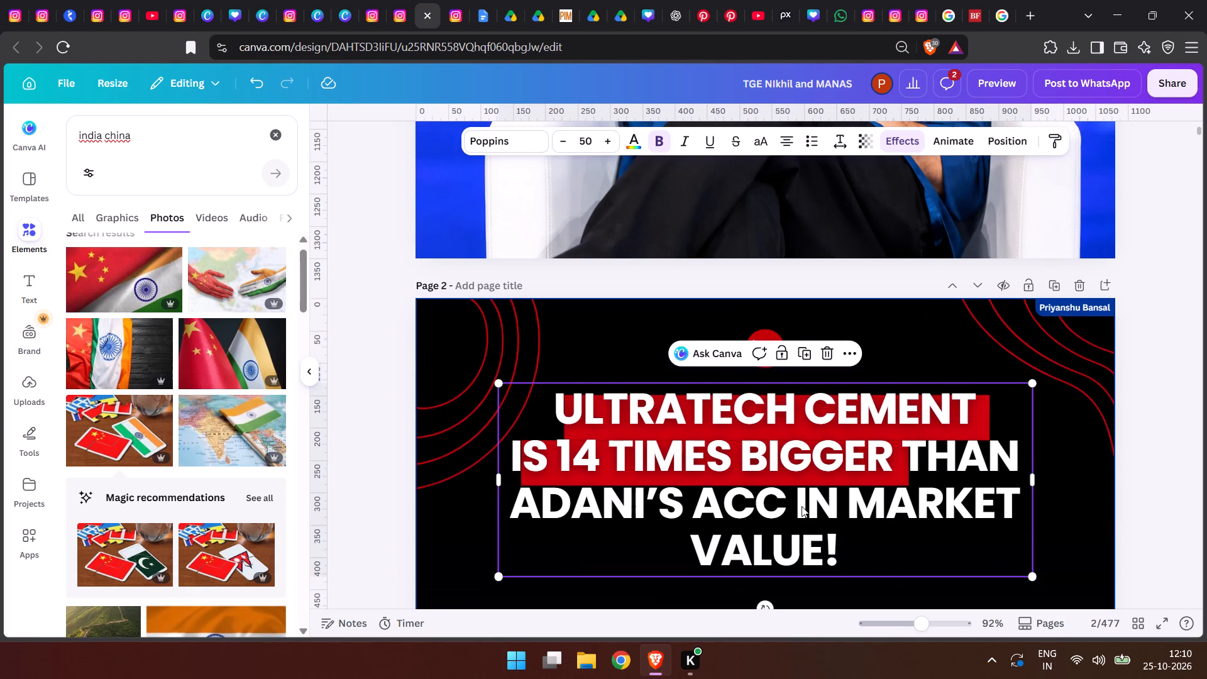
key(ctrl+z)
click(998, 141)
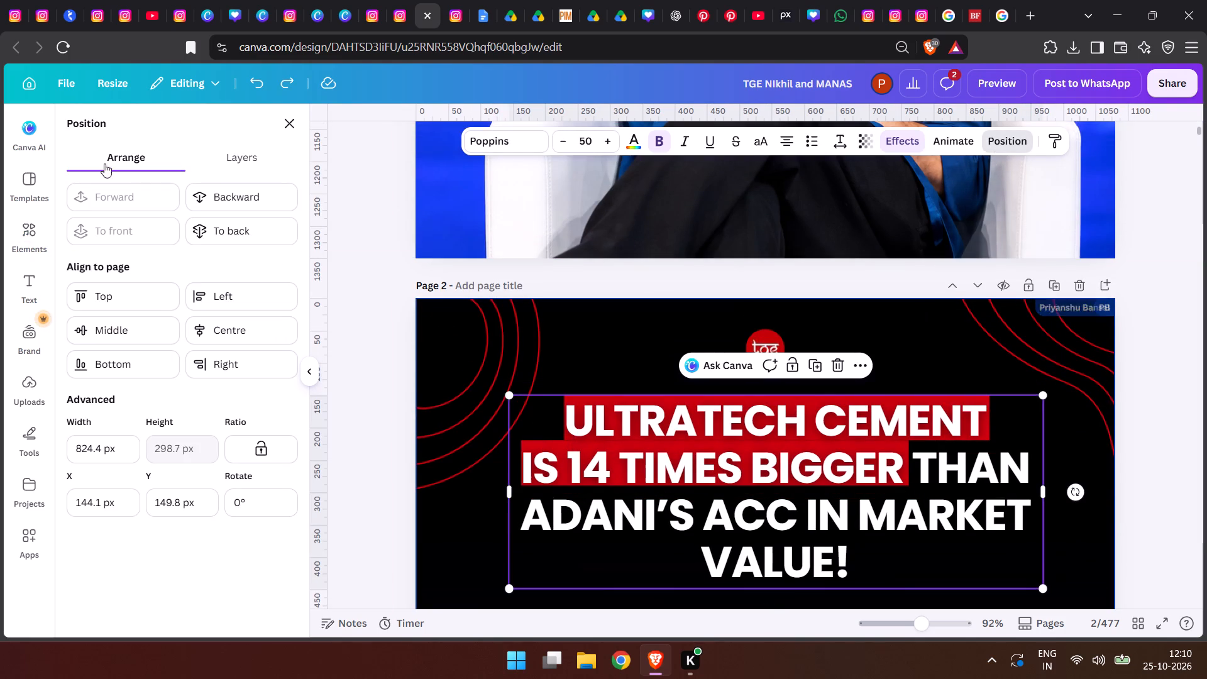
click(216, 158)
click(192, 319)
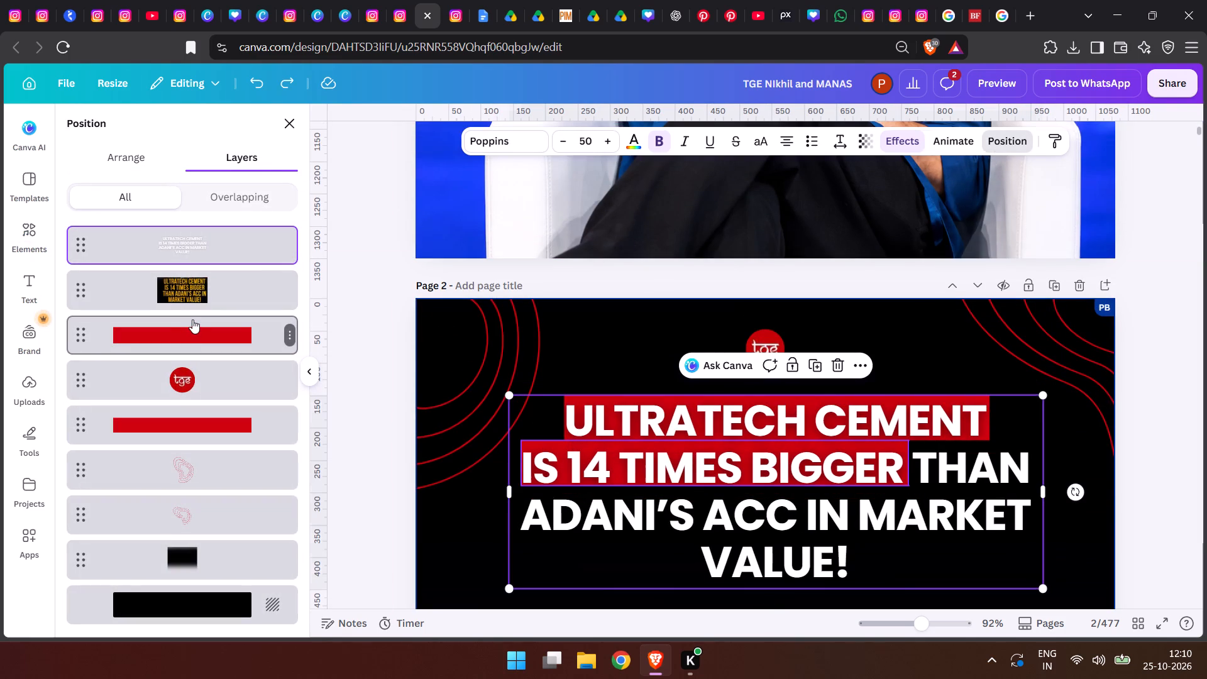
click(658, 446)
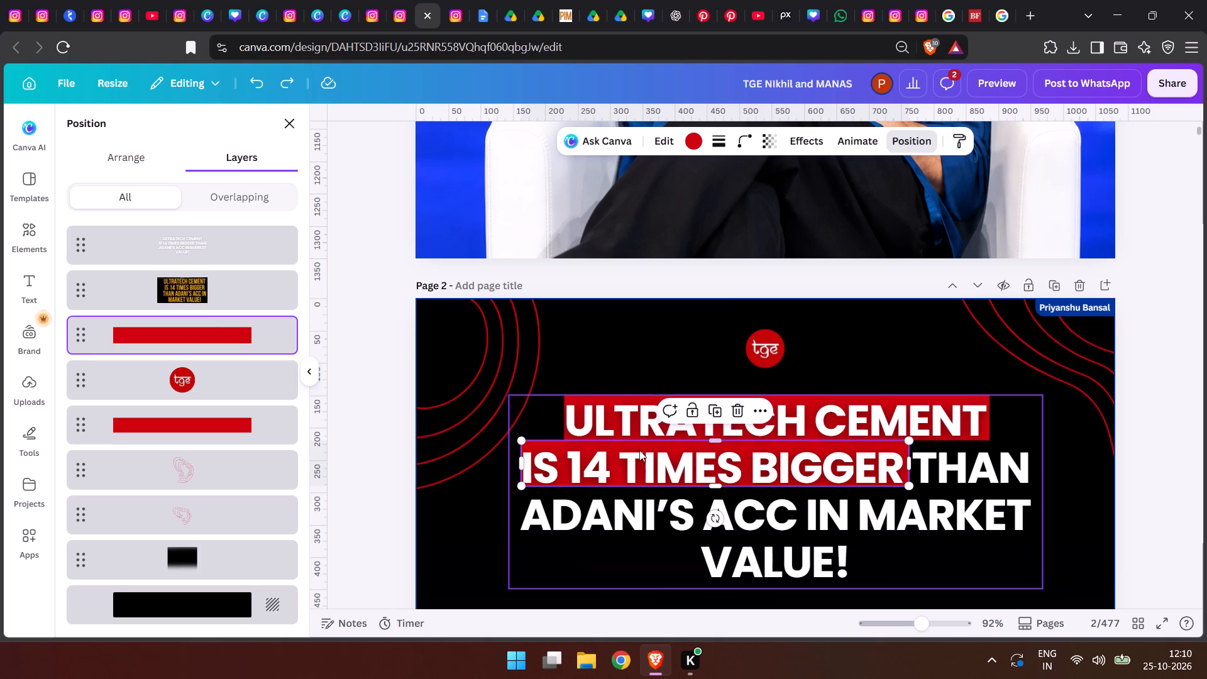
click(614, 450)
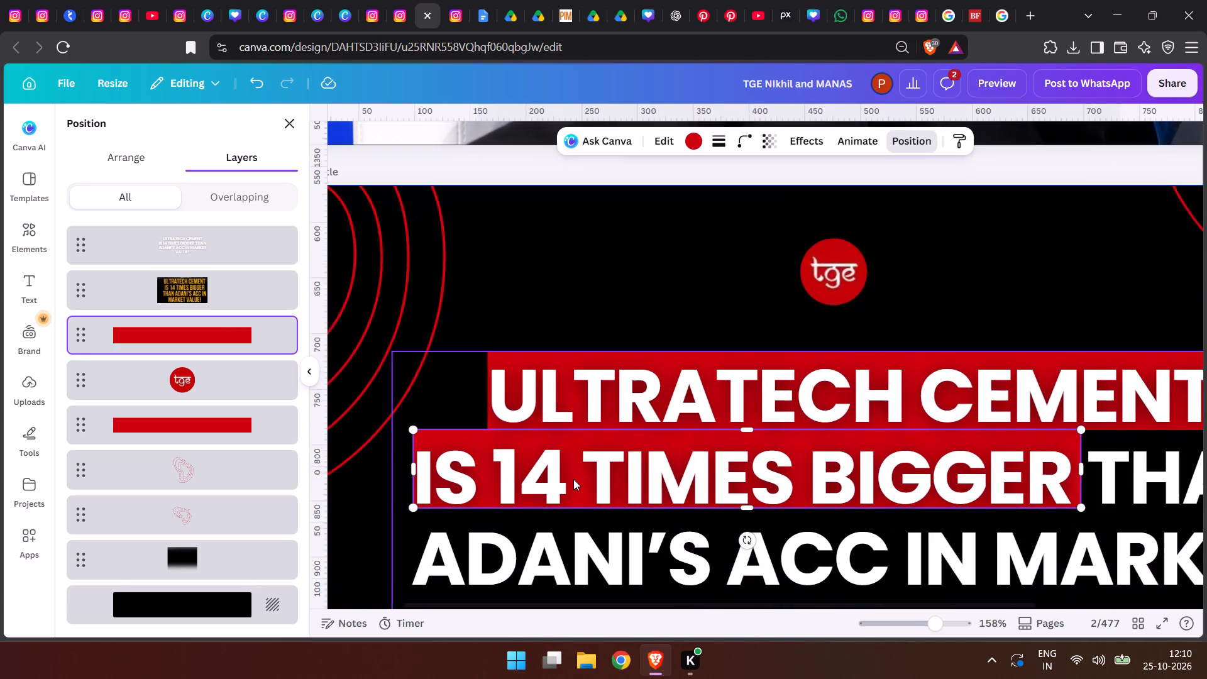
drag(566, 480, 567, 486)
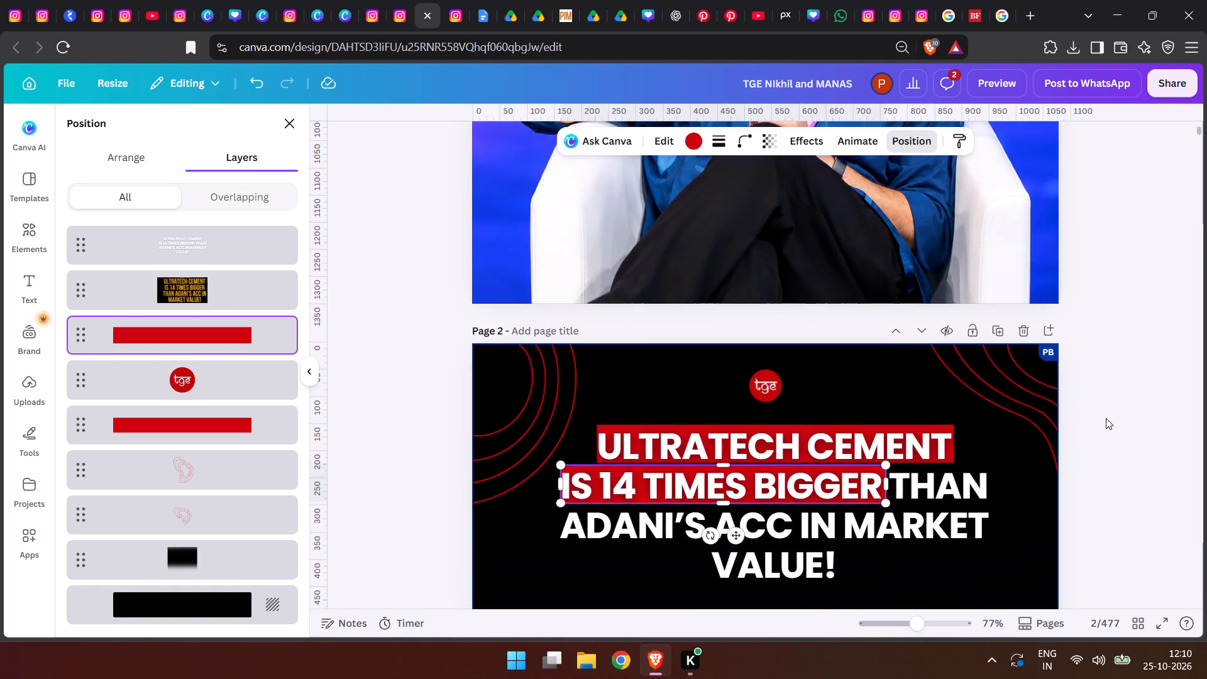
double_click(1106, 418)
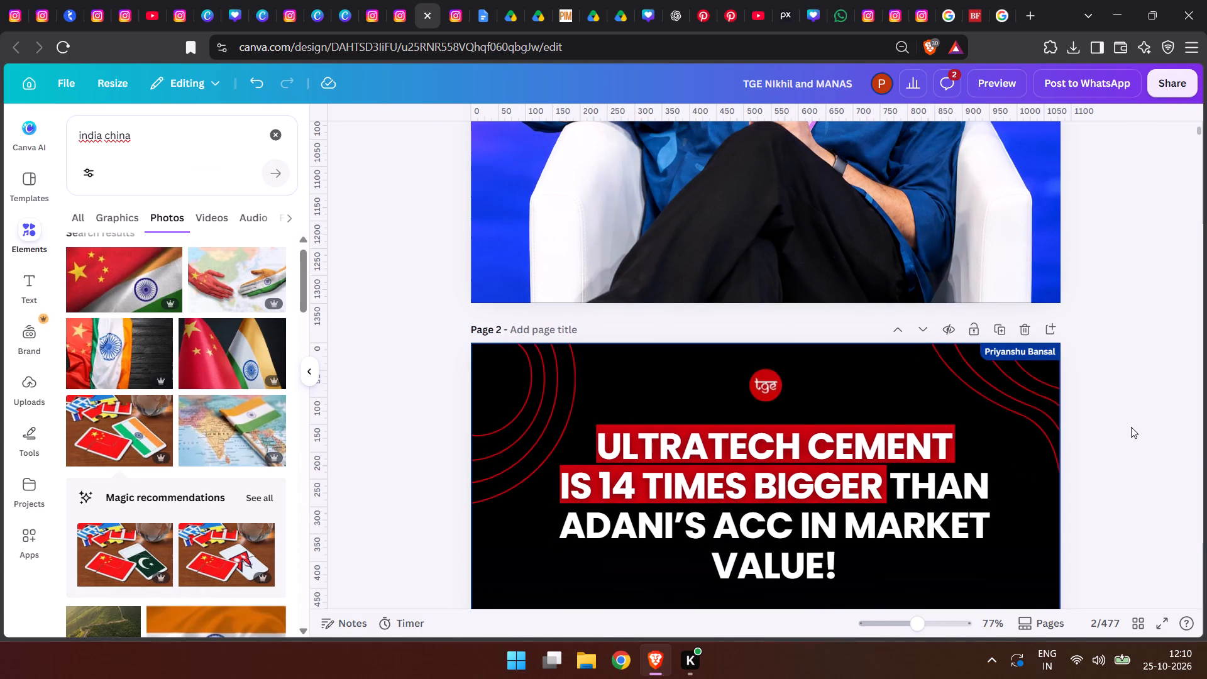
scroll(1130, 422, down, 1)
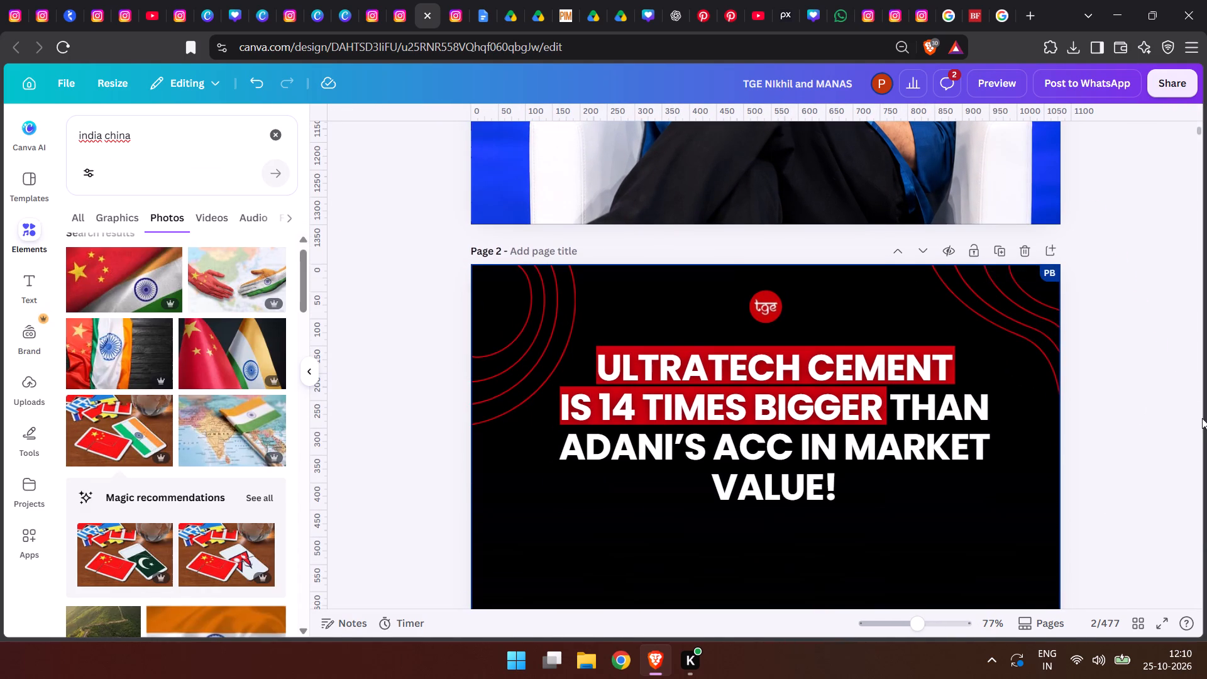
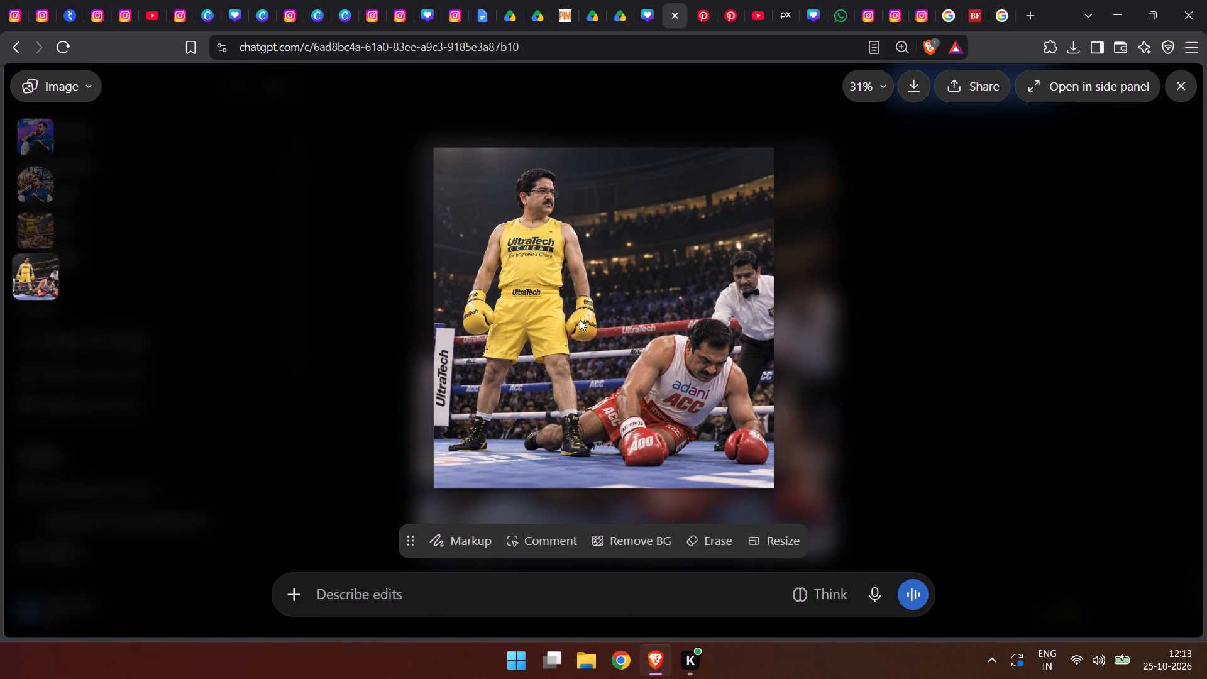
Switch back to Canva and move page 2's dark gradient slightly upward, until its lower edge crosses the standing boxer's shorts.
click(656, 0)
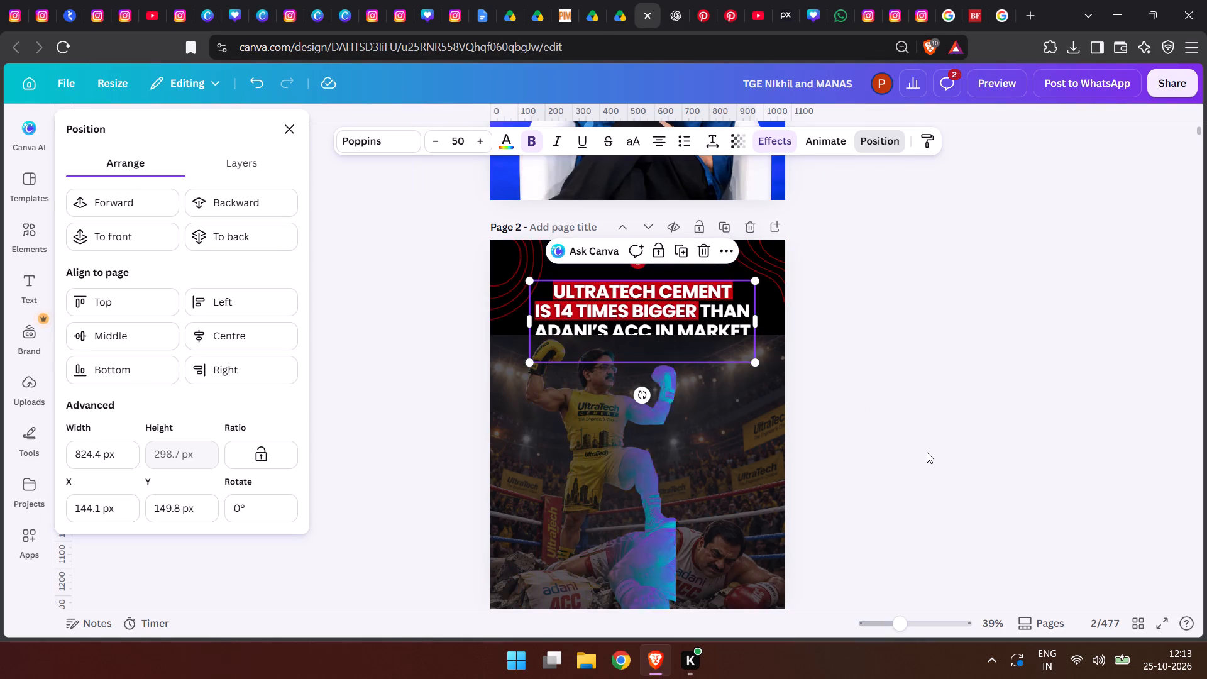
click(927, 452)
click(927, 452)
scroll(925, 449, down, 1)
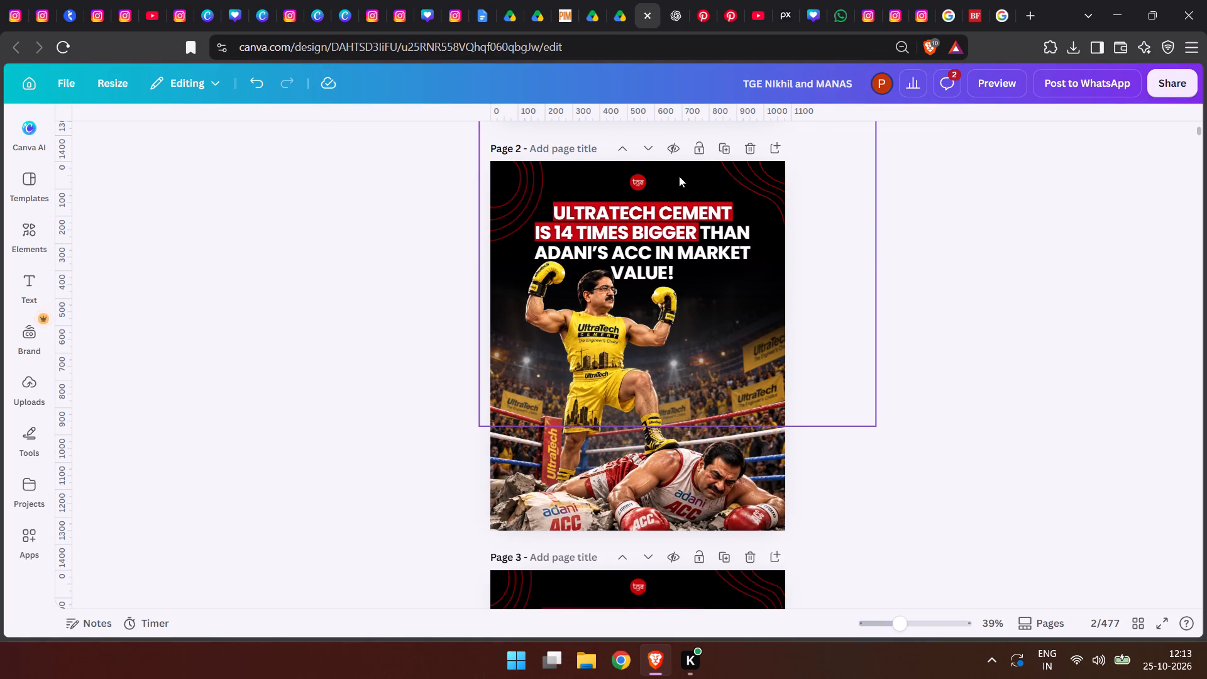
drag(679, 176, 680, 148)
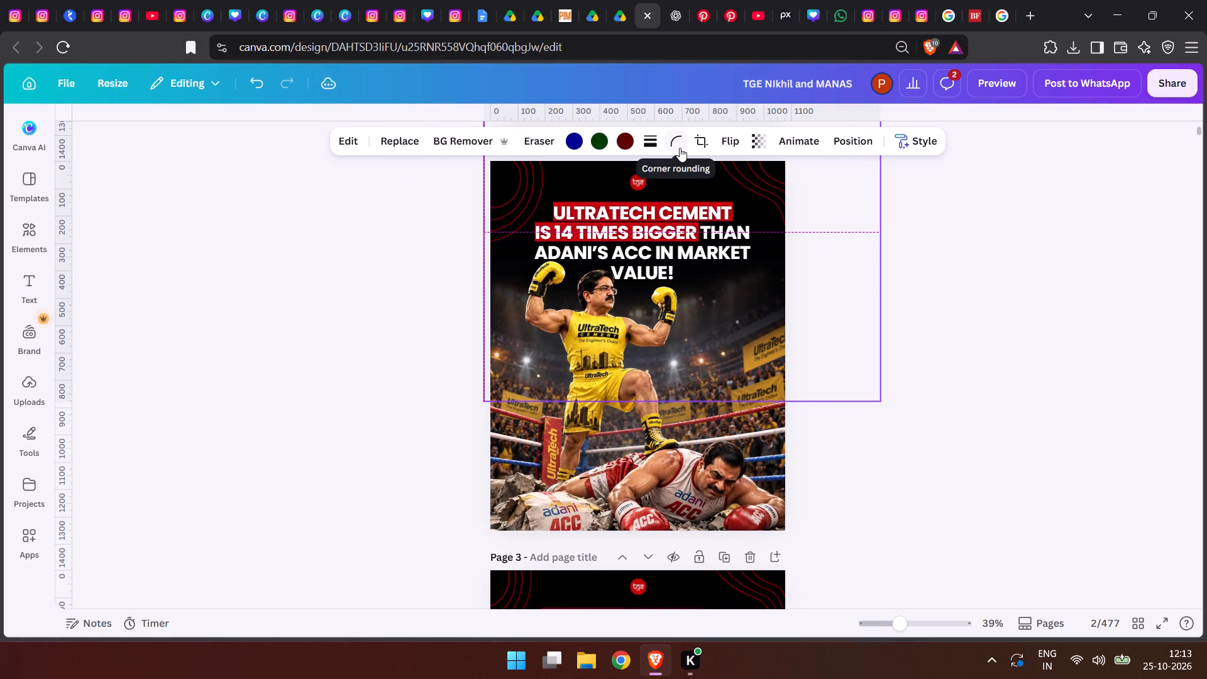
drag(680, 148, 680, 143)
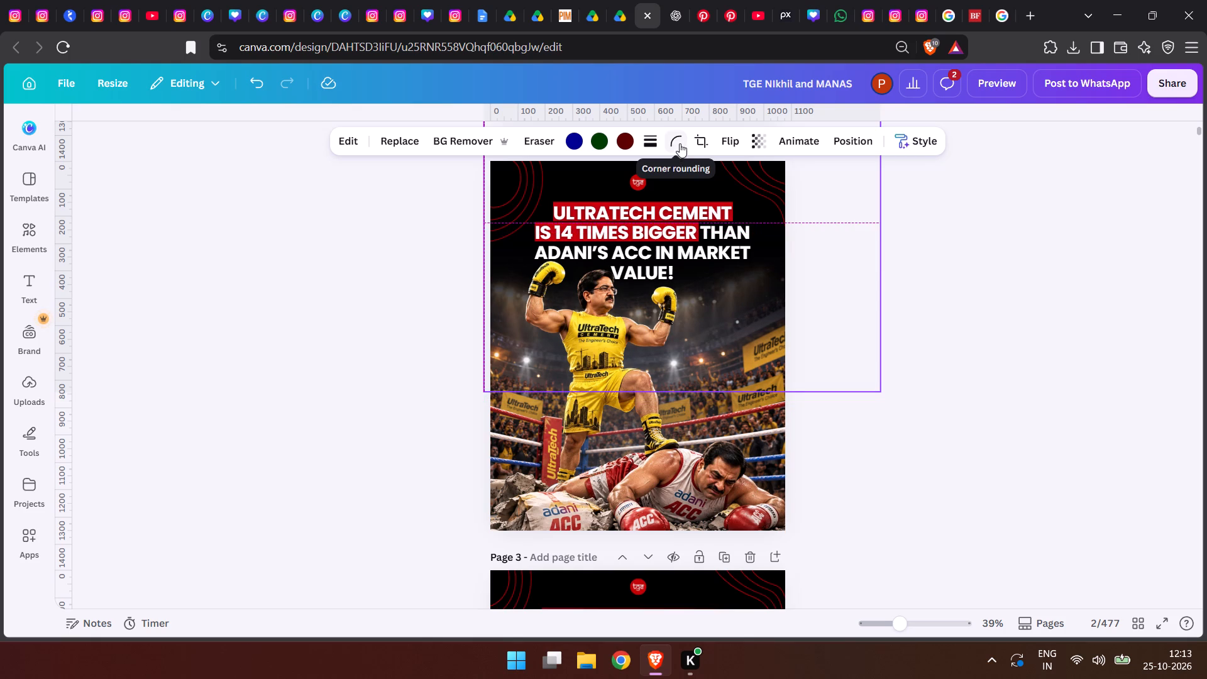
drag(680, 143, 677, 136)
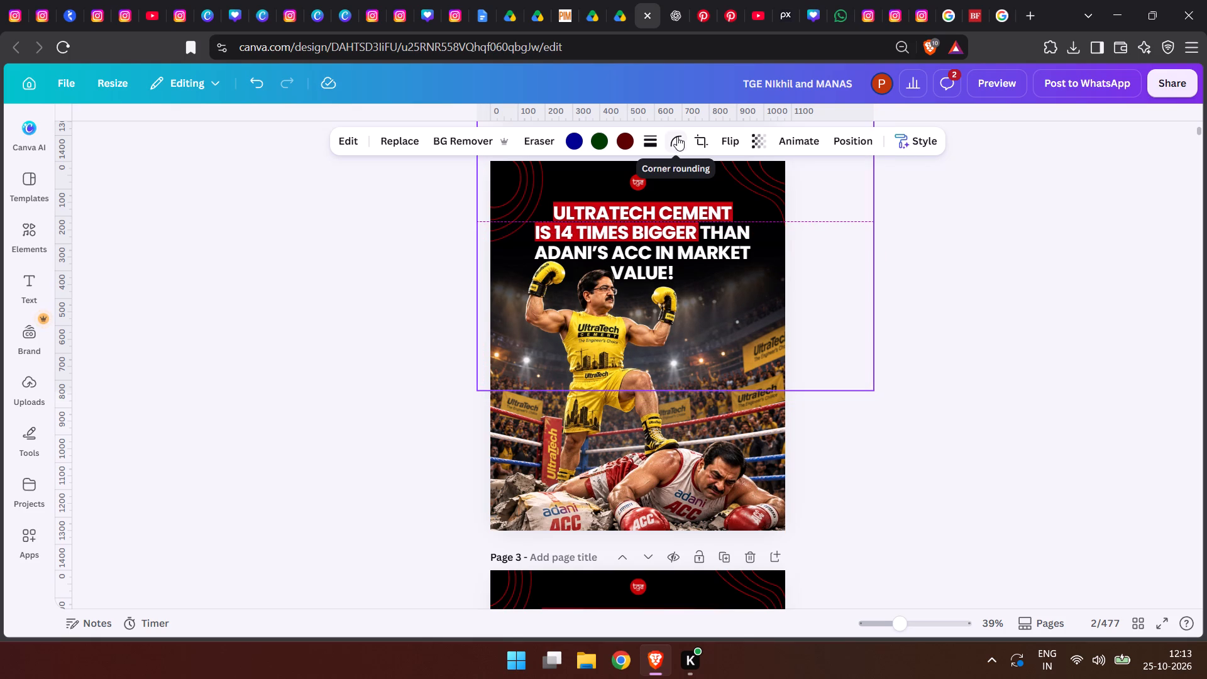
drag(677, 136, 676, 136)
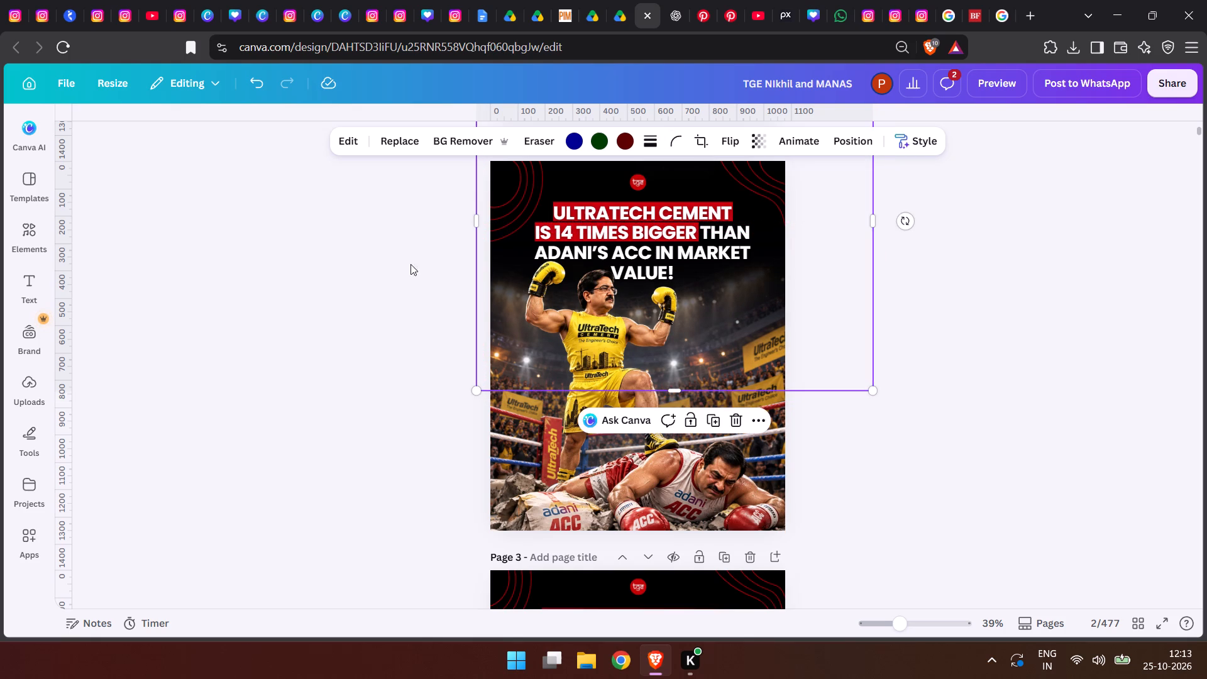
double_click(226, 337)
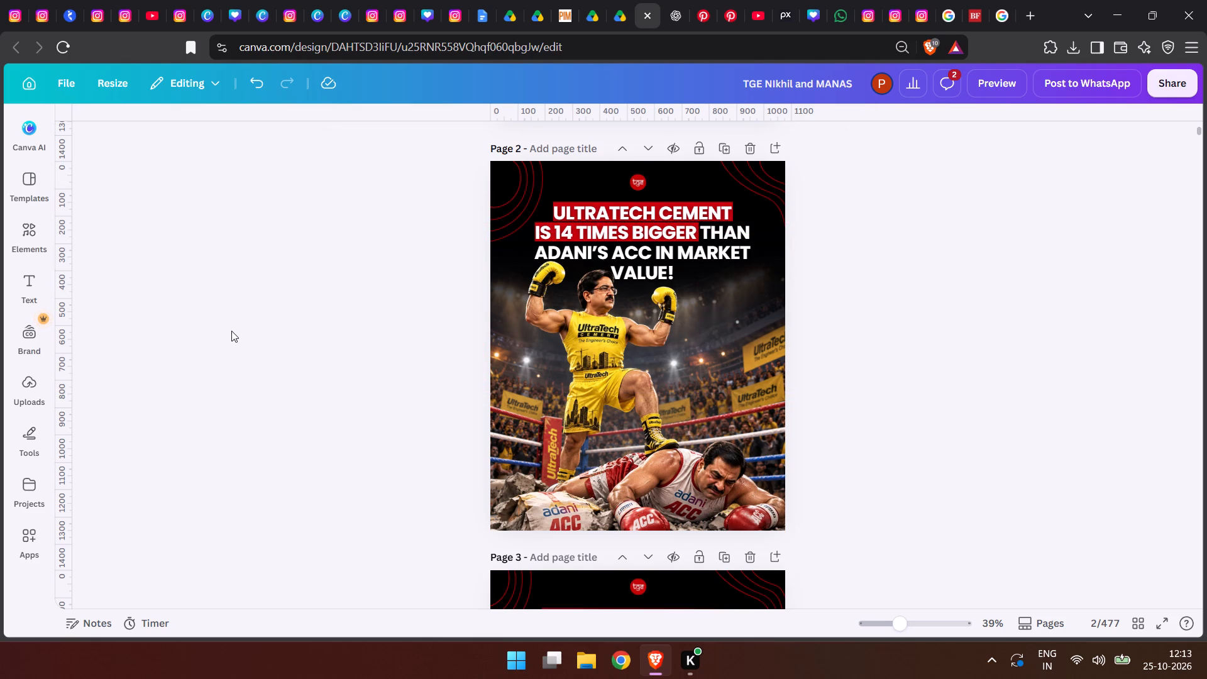
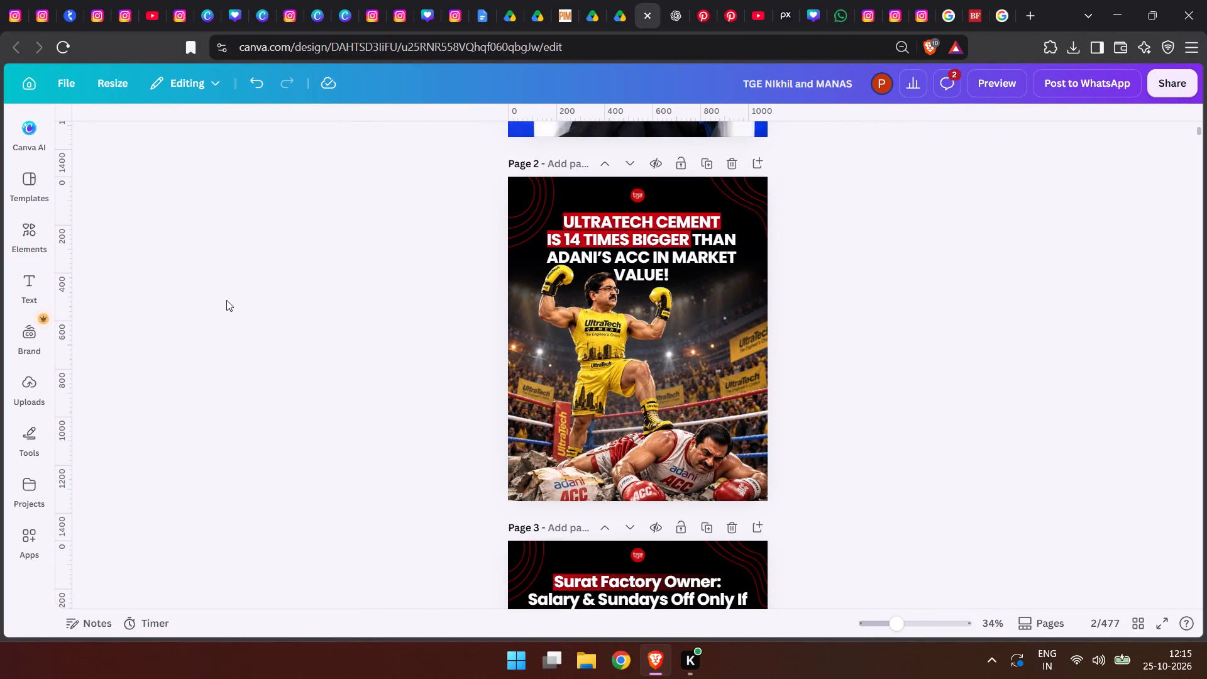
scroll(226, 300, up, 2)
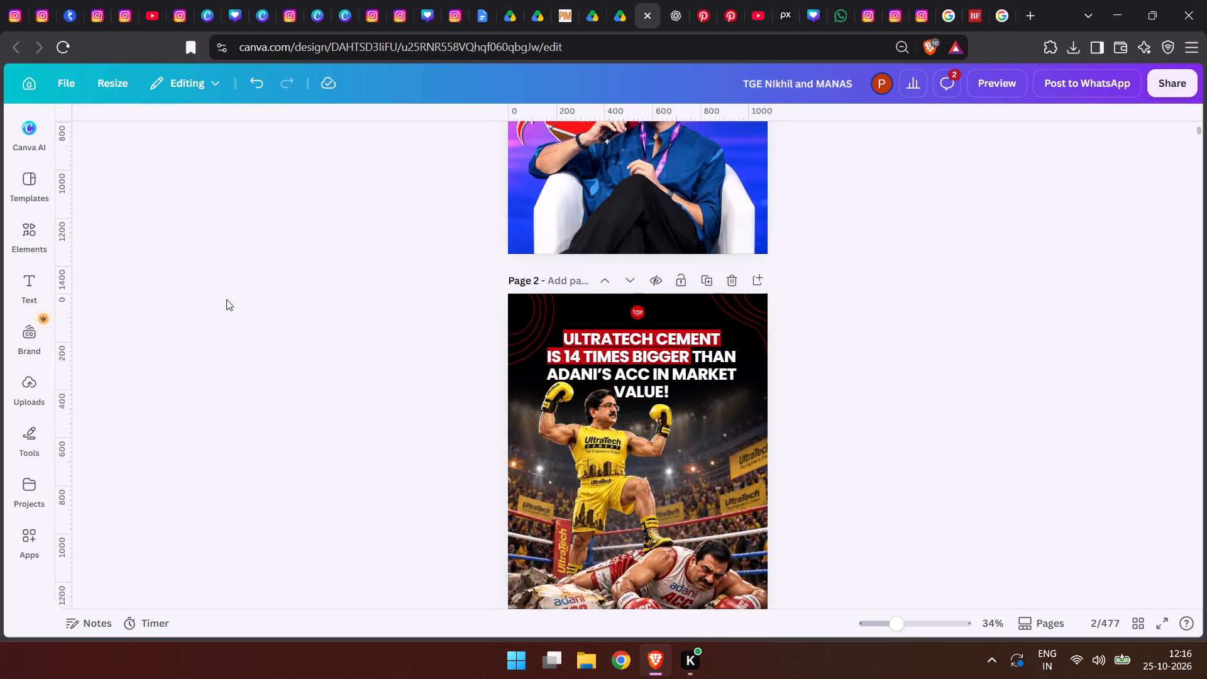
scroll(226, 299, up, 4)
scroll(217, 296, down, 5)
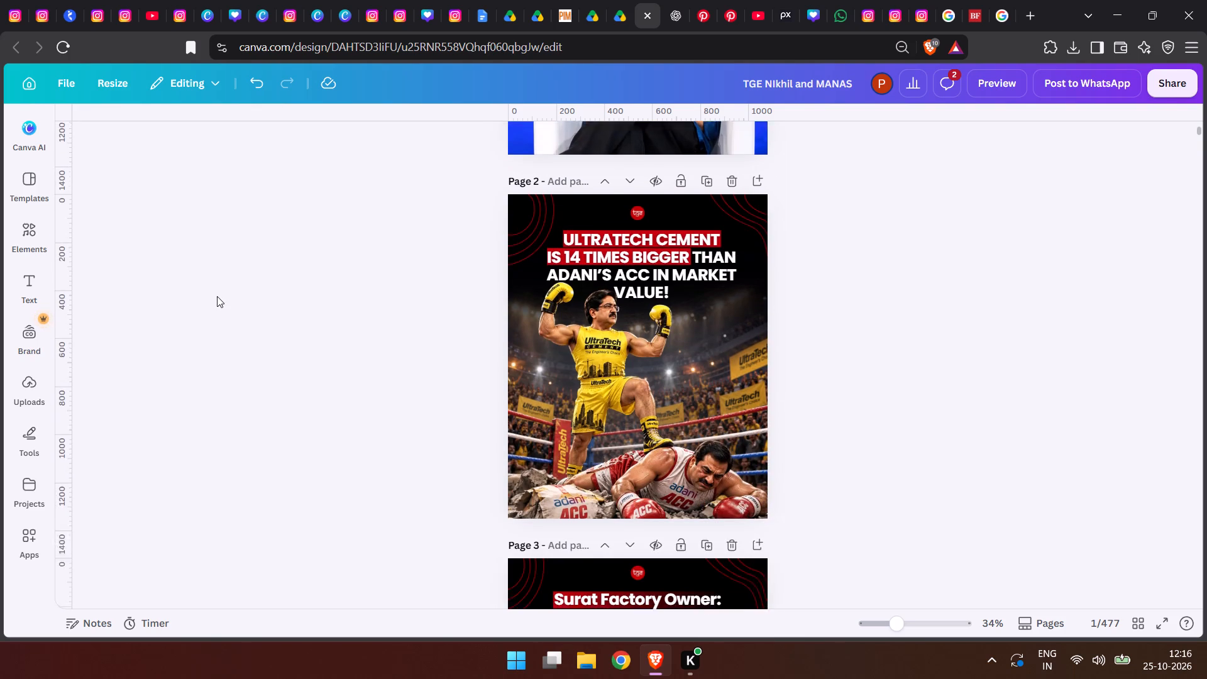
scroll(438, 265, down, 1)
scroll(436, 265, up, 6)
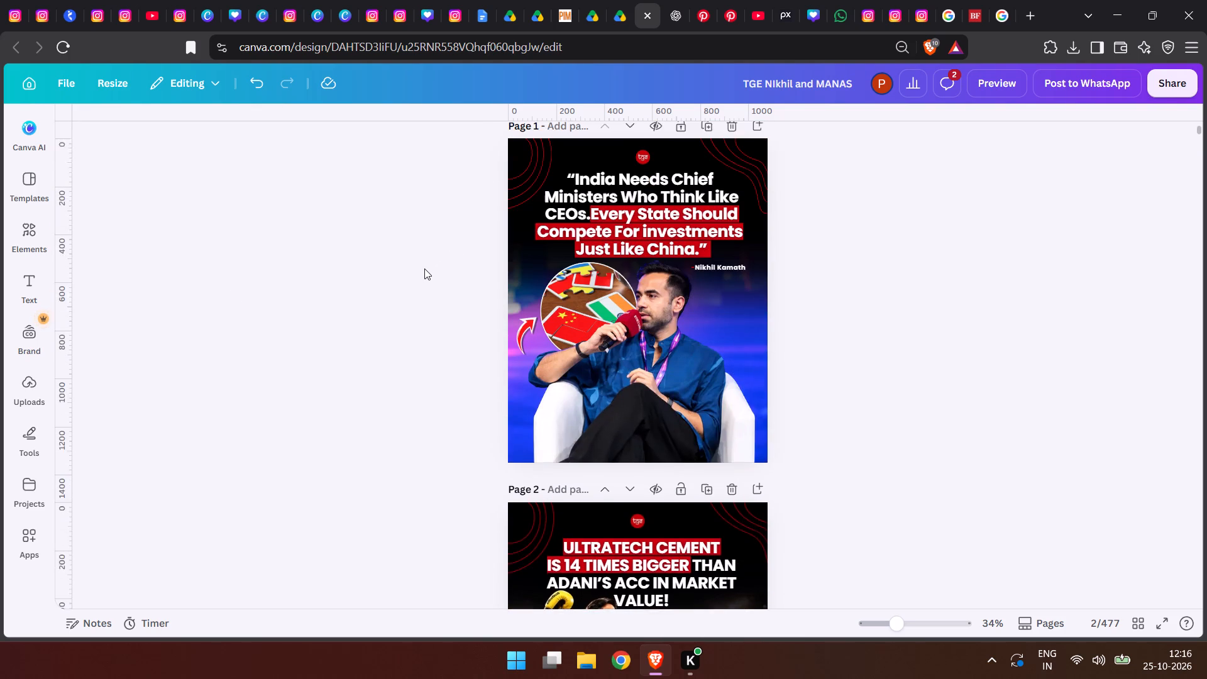
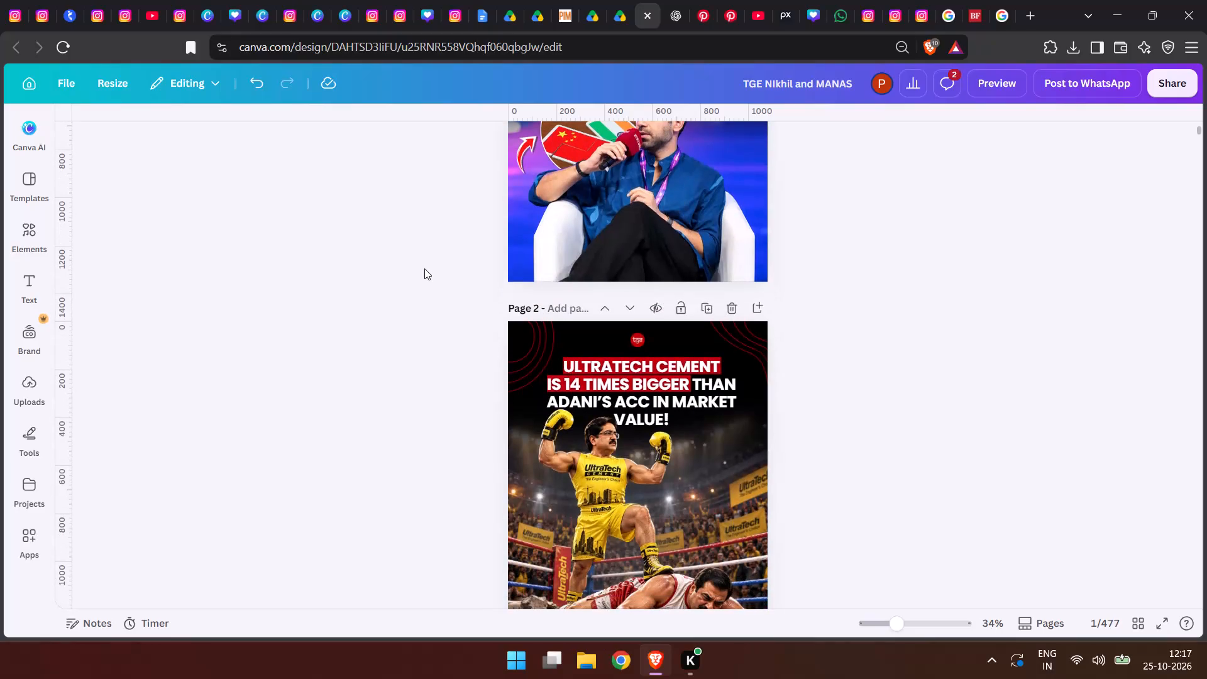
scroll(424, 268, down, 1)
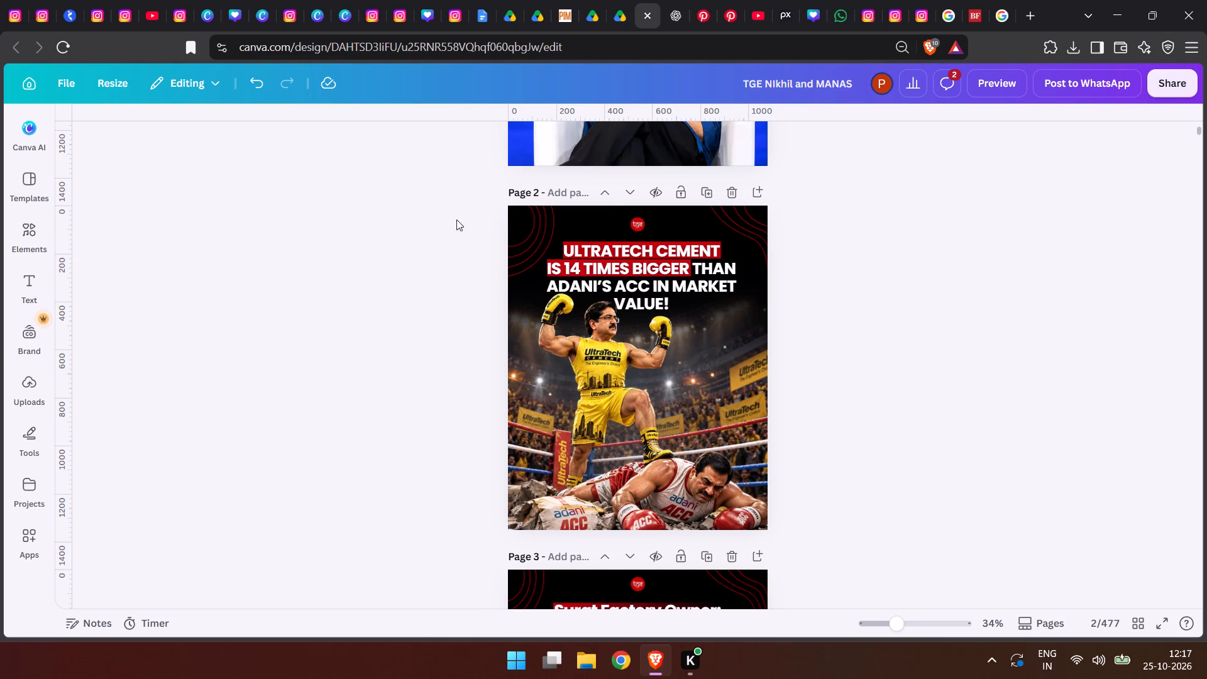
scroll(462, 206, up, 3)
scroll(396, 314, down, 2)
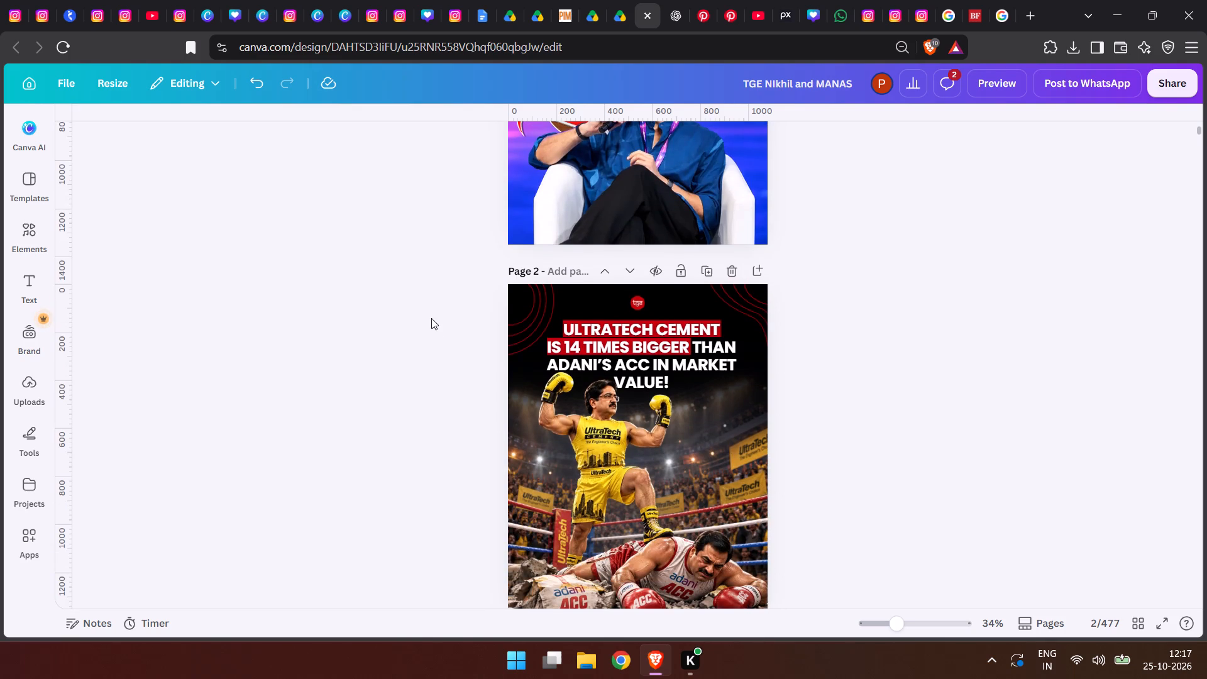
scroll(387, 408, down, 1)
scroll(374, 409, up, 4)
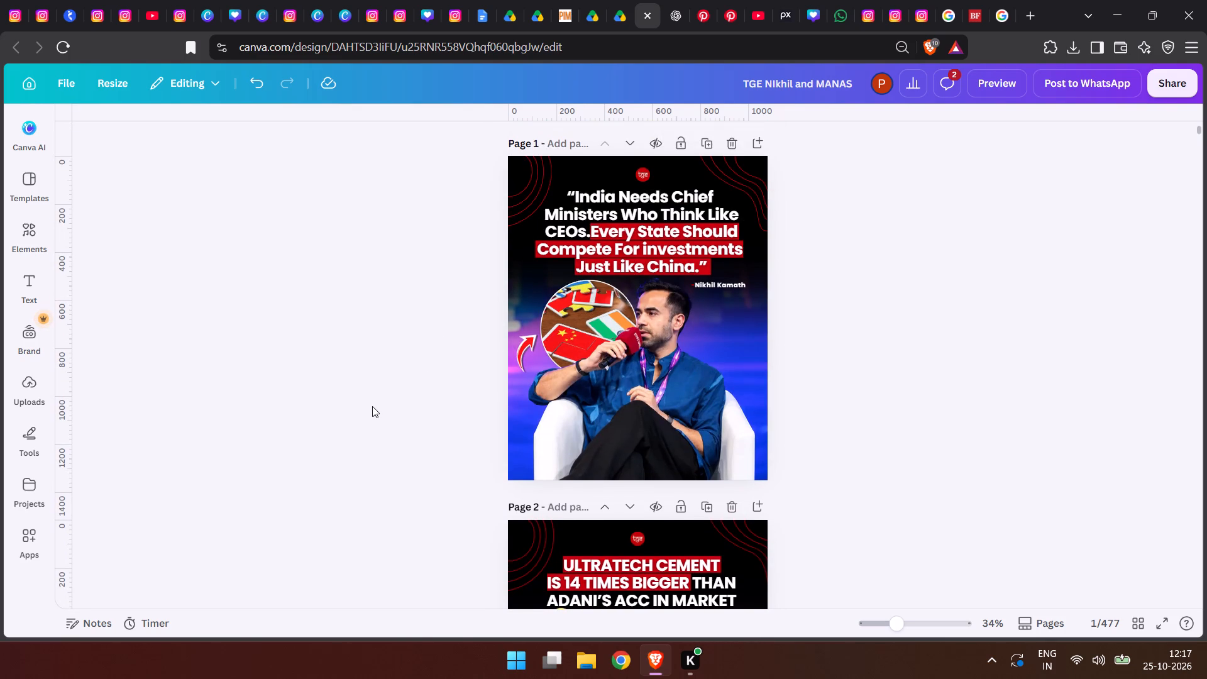
Set up the design's download as PNG at the maximum size multiplier of 3.125.
click(1183, 98)
click(1186, 93)
click(949, 416)
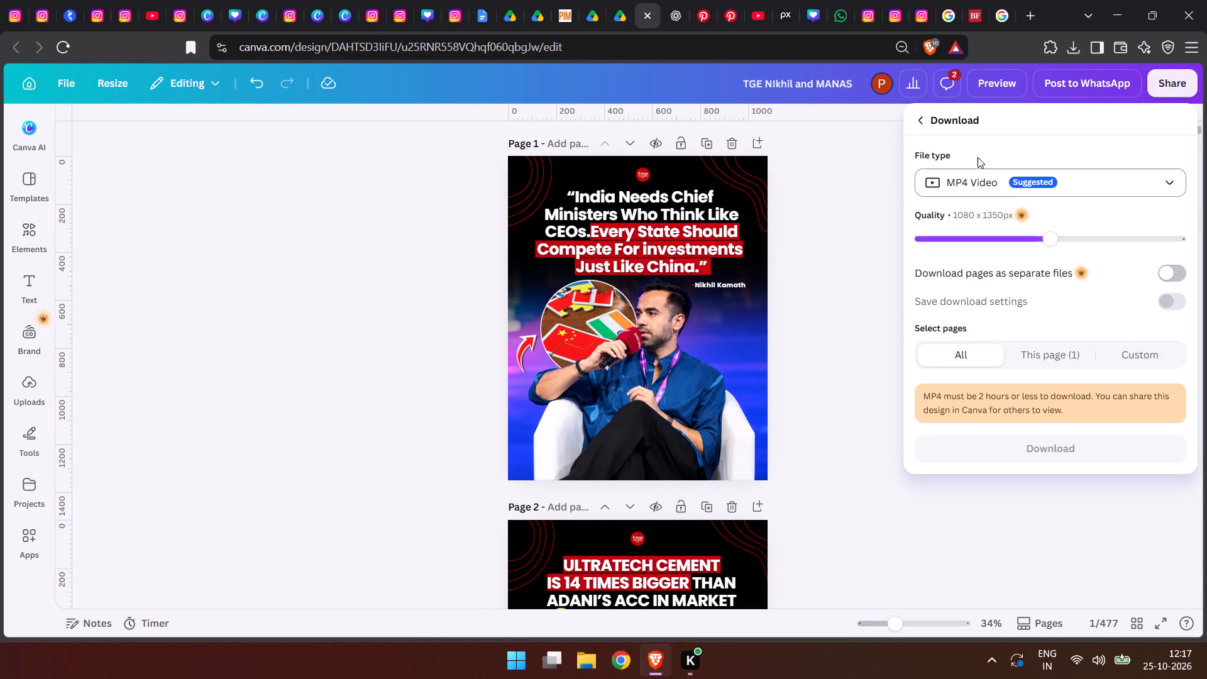
click(973, 173)
double_click(975, 182)
click(1163, 180)
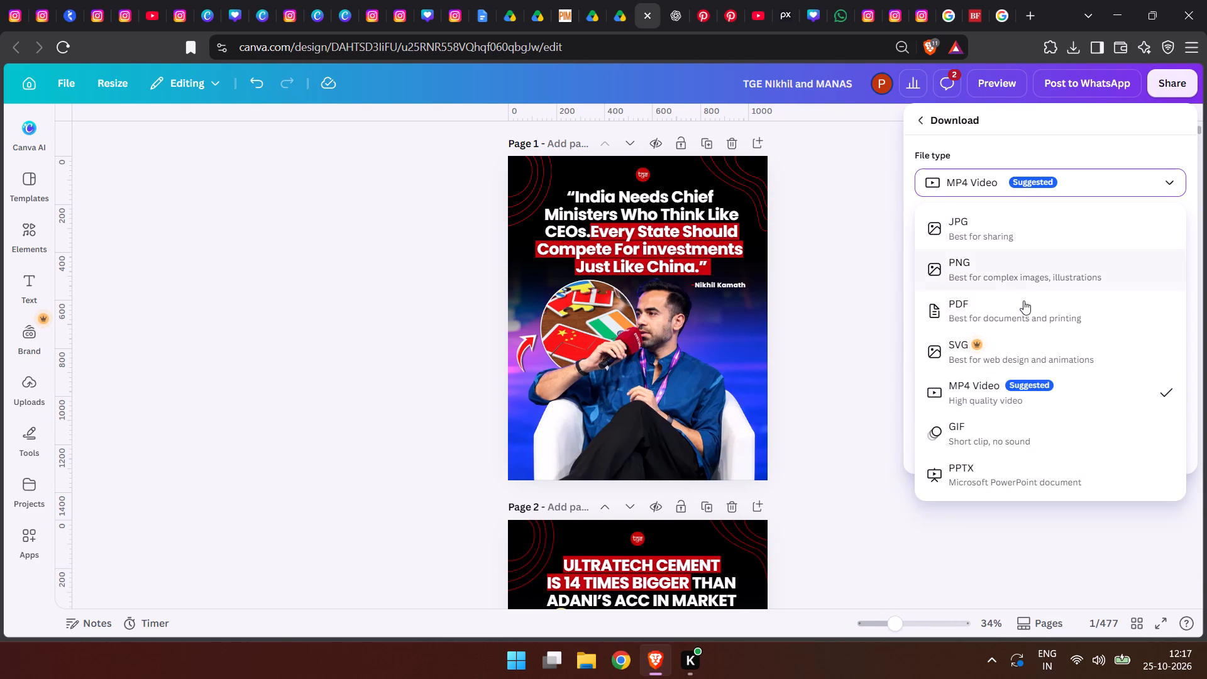
click(1014, 273)
drag(978, 243, 1206, 259)
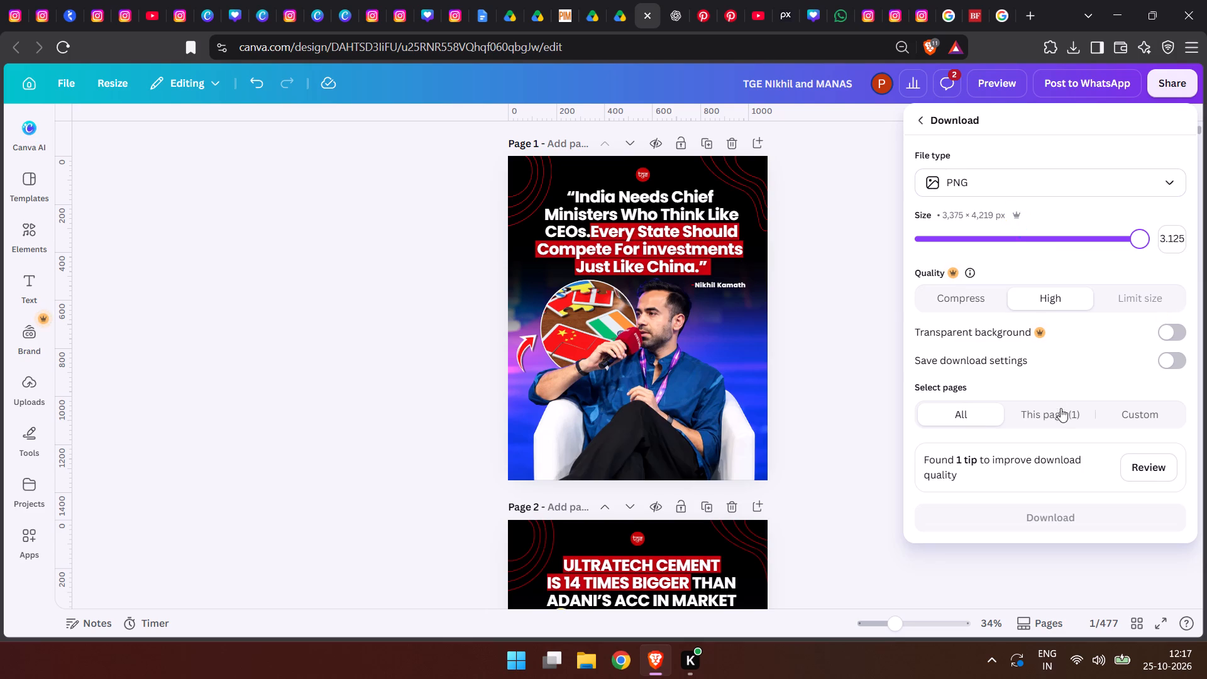
Restrict the download to pages 1 and 2 only and download them.
click(1132, 419)
click(1147, 442)
scroll(1145, 443, down, 1)
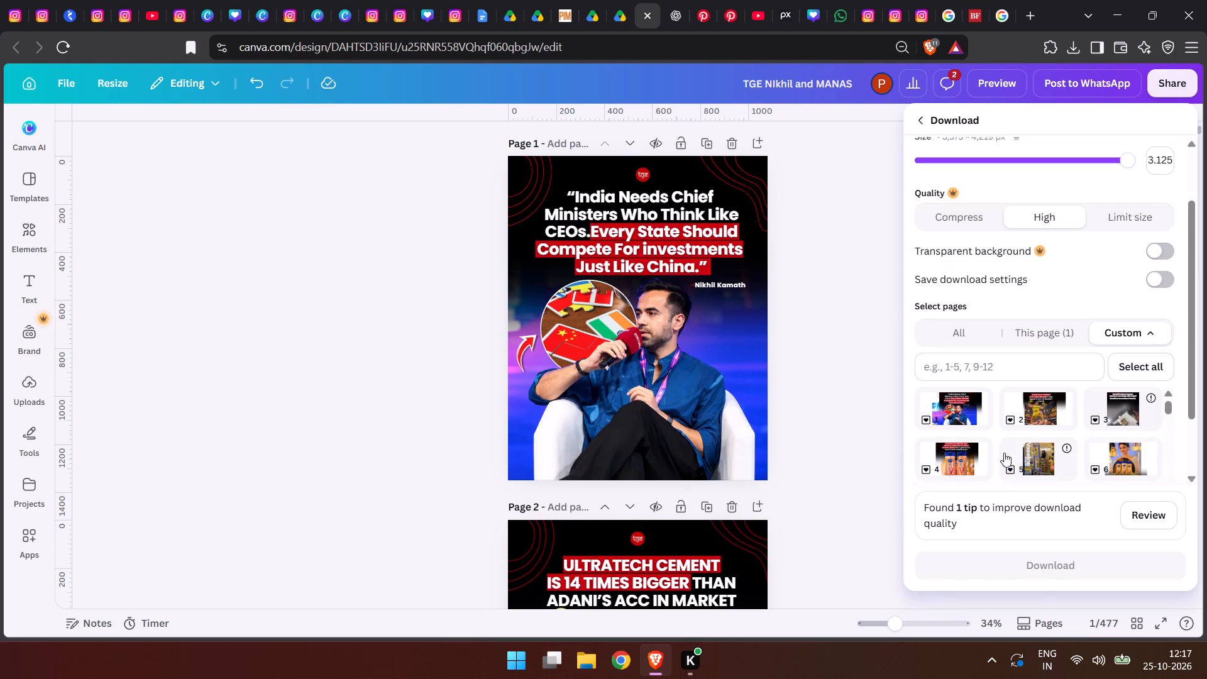
click(973, 413)
click(1040, 410)
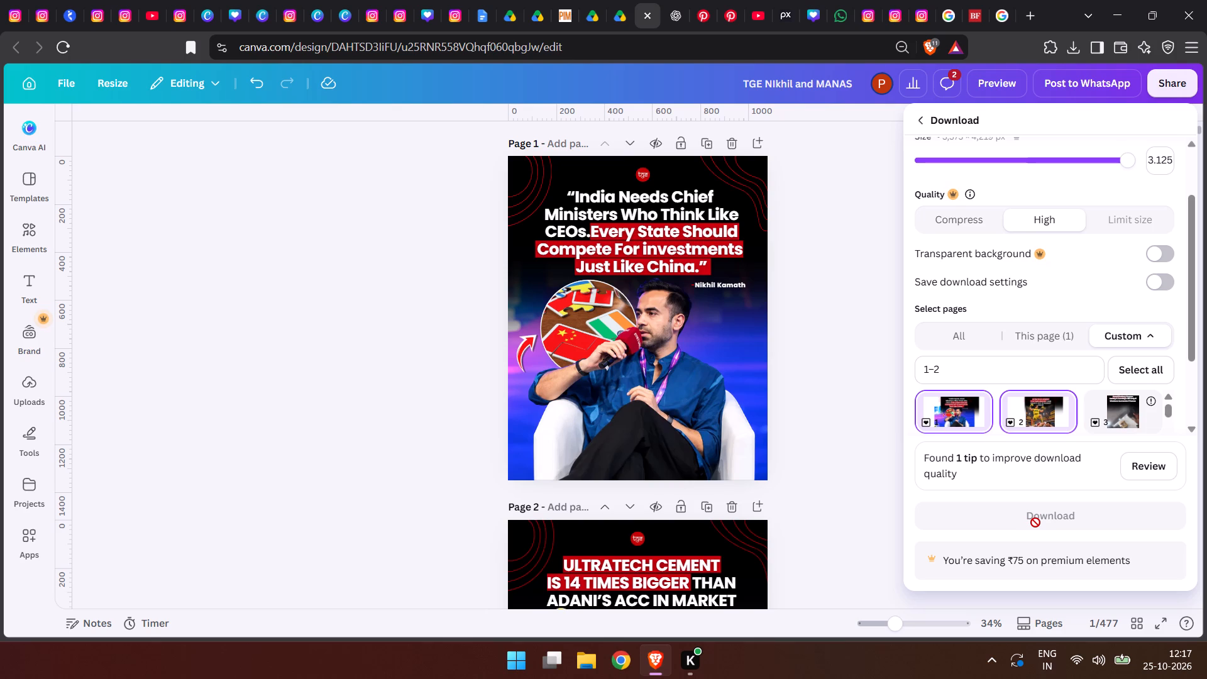
click(1035, 522)
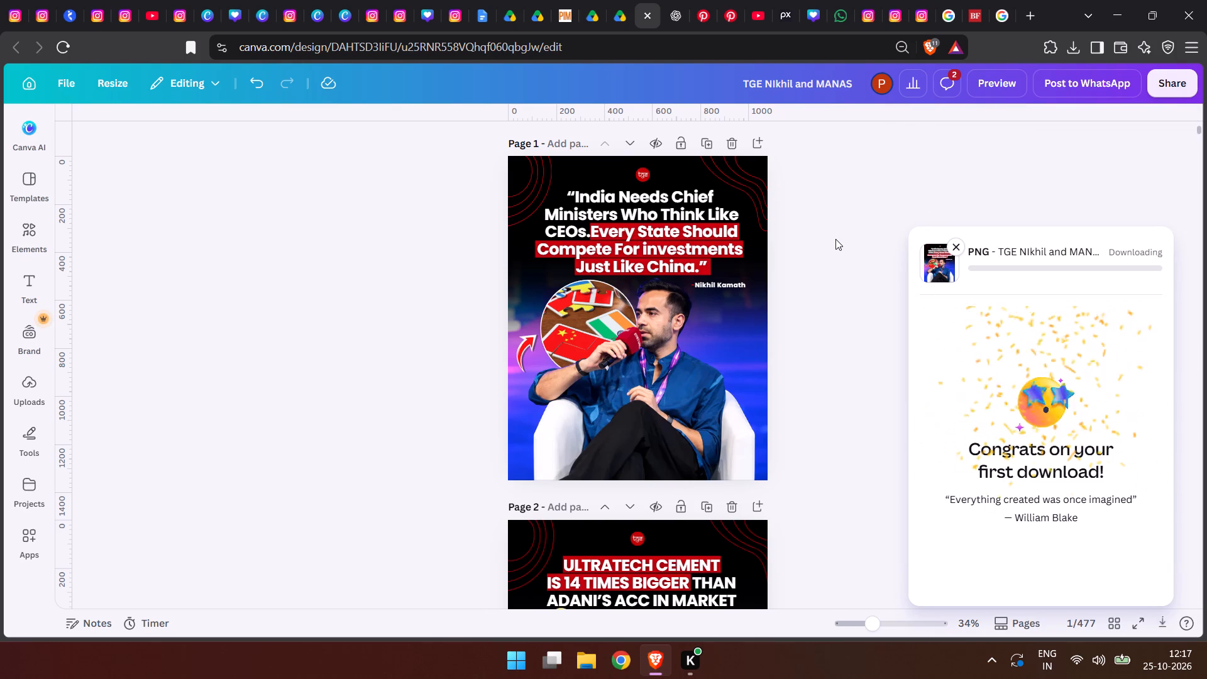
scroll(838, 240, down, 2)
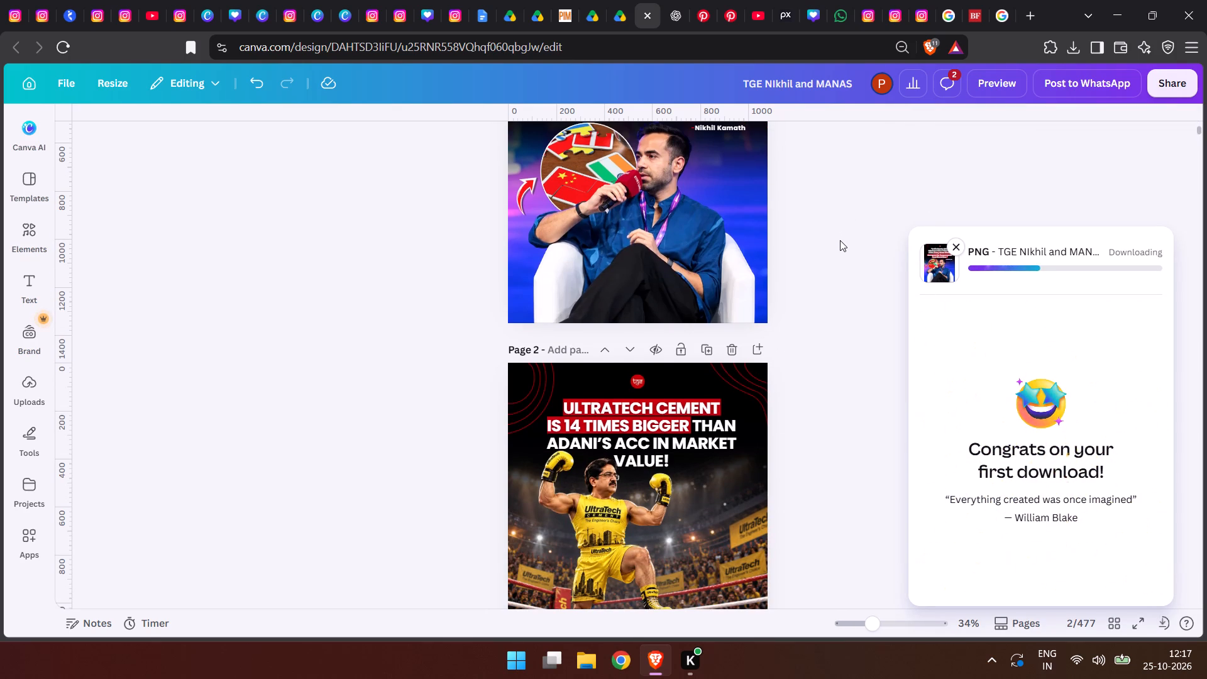
Save the exported PNG pages as a zipped folder named HH in Documents.
scroll(840, 240, down, 1)
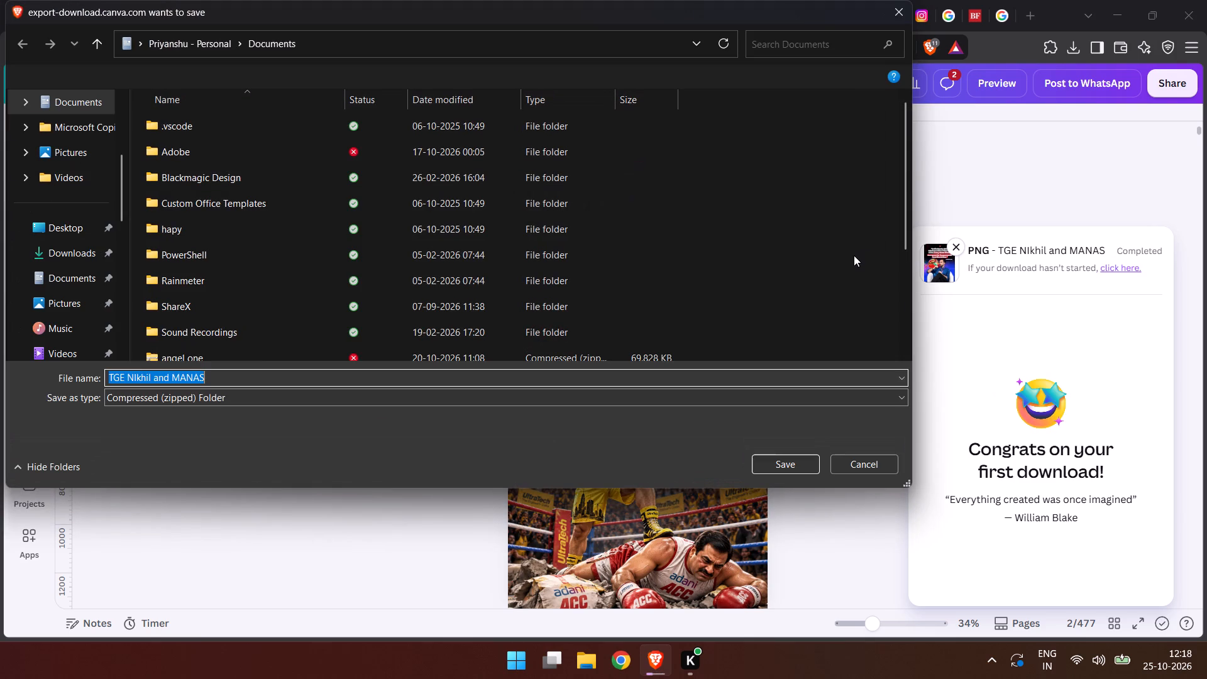
key(BackSpace)
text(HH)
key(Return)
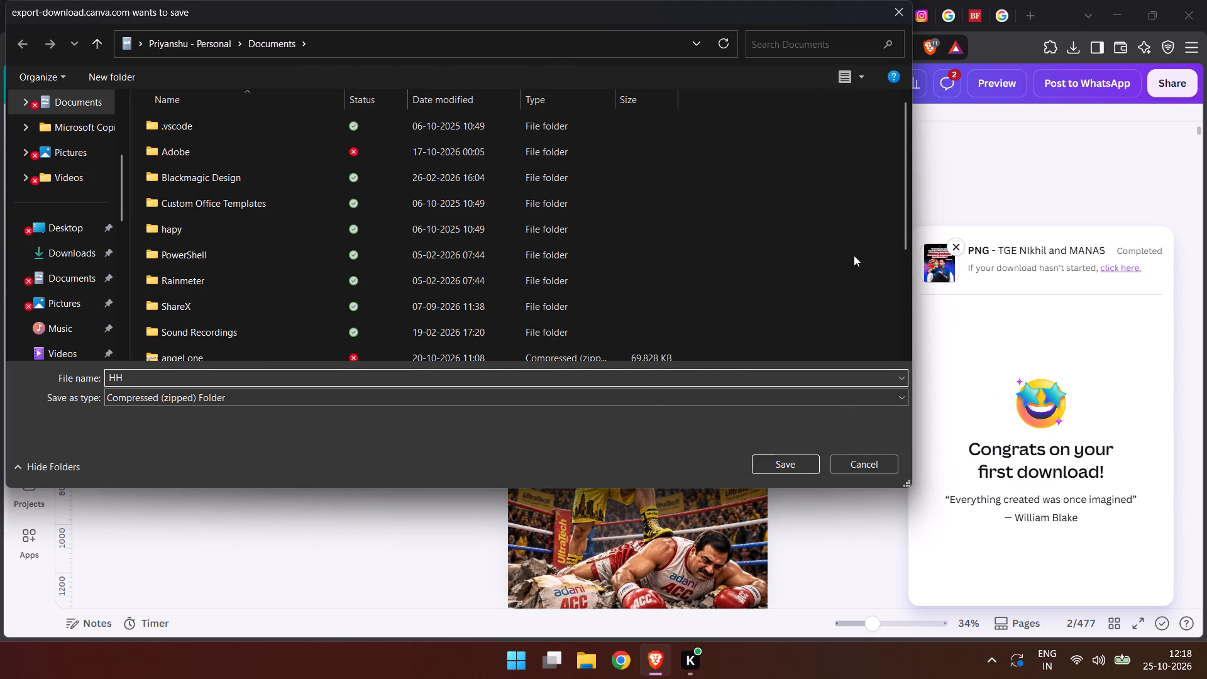